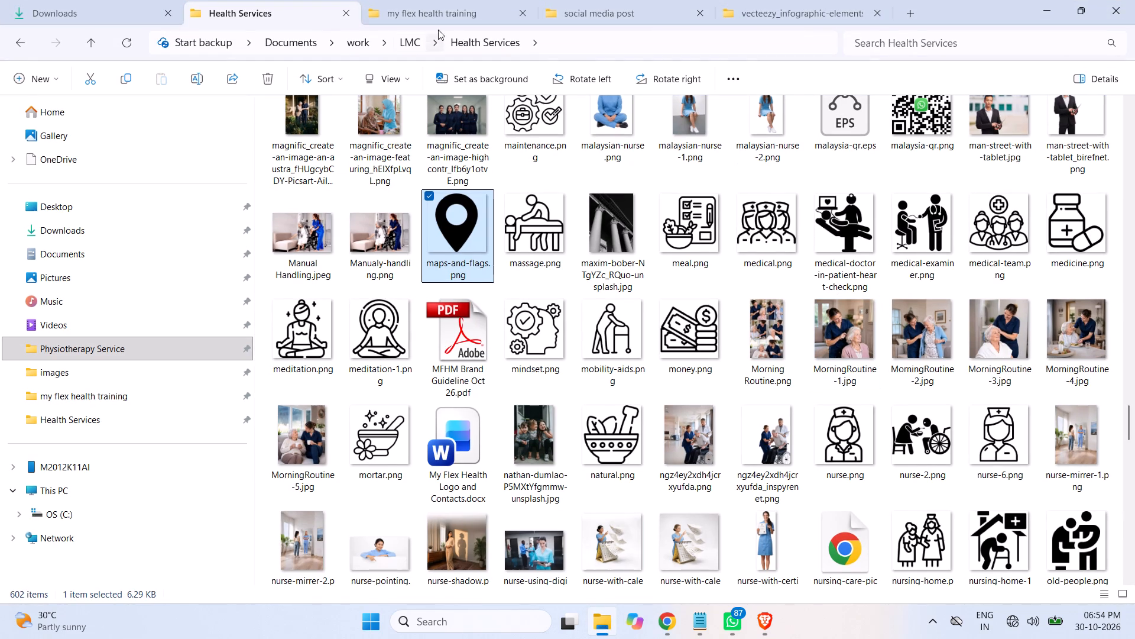
{"action": "left_click", "coordinate": [450, 15]}
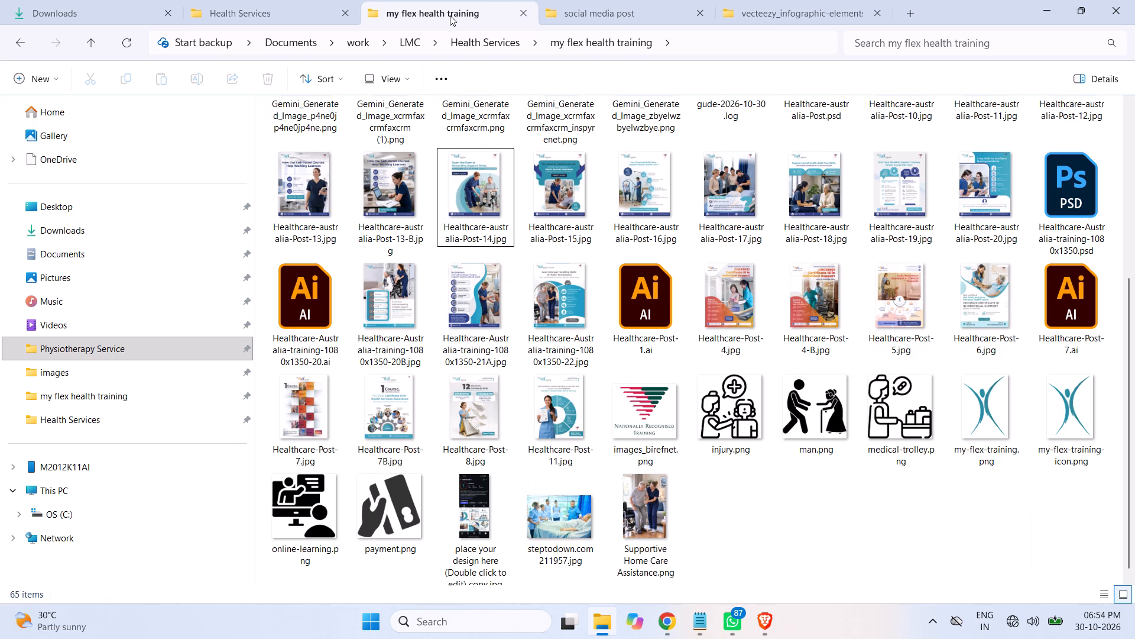
{"action": "left_click", "coordinate": [864, 562]}
{"action": "double_click", "coordinate": [292, 318]}
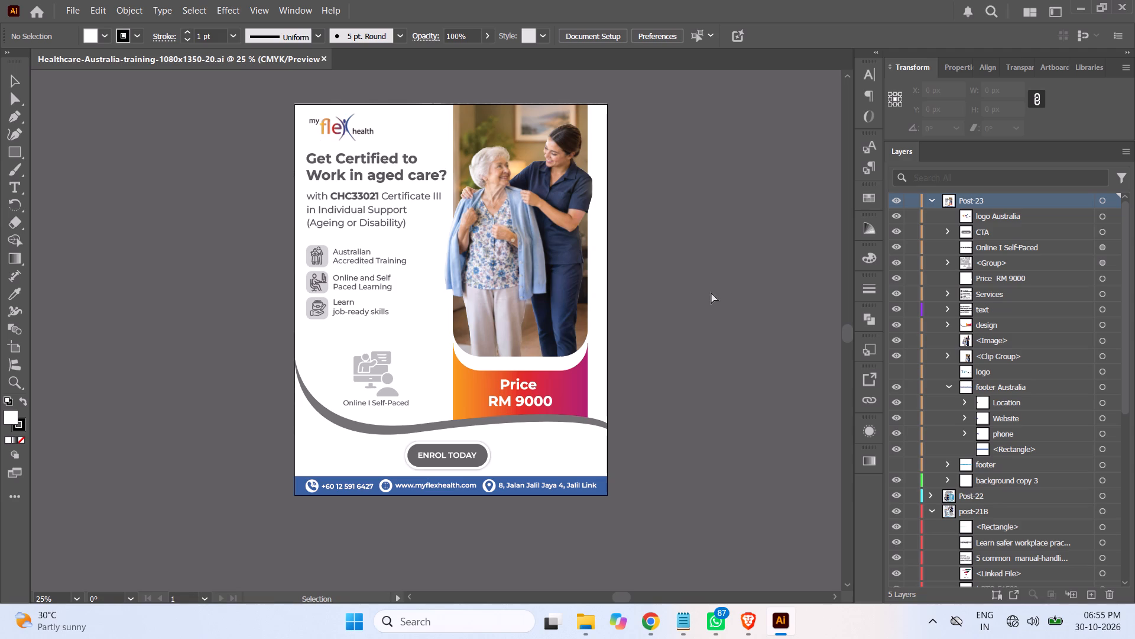
Collapse the post-21B and post-21A layers and the footer Australia group inside the Post-23 layer.
{"action": "key", "text": "ctrl+equal"}
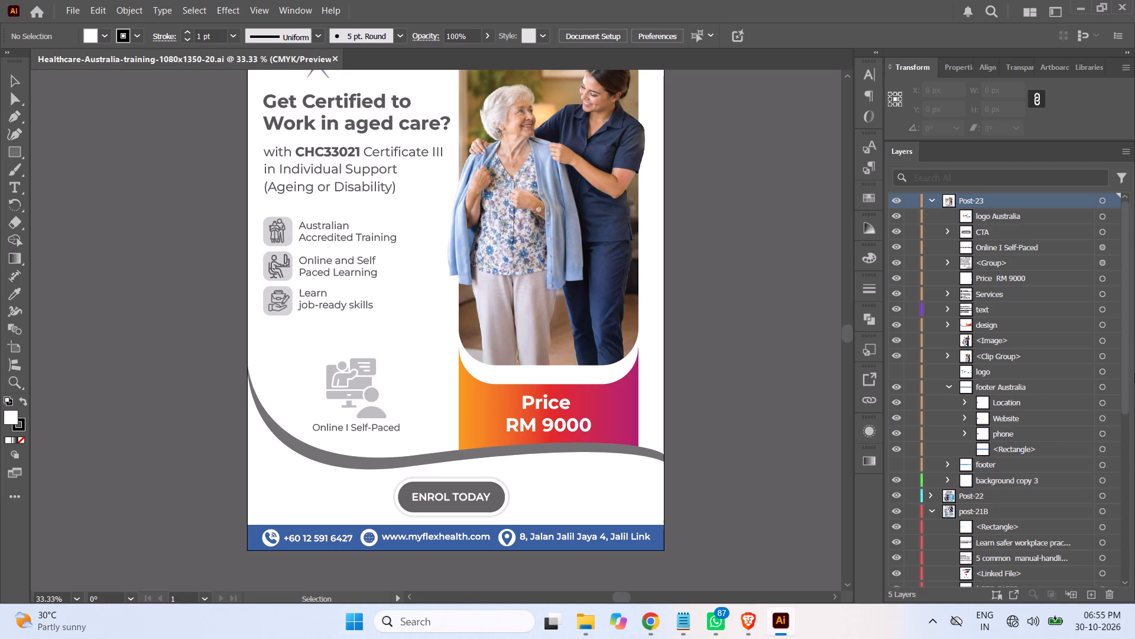
{"action": "left_click", "coordinate": [931, 512]}
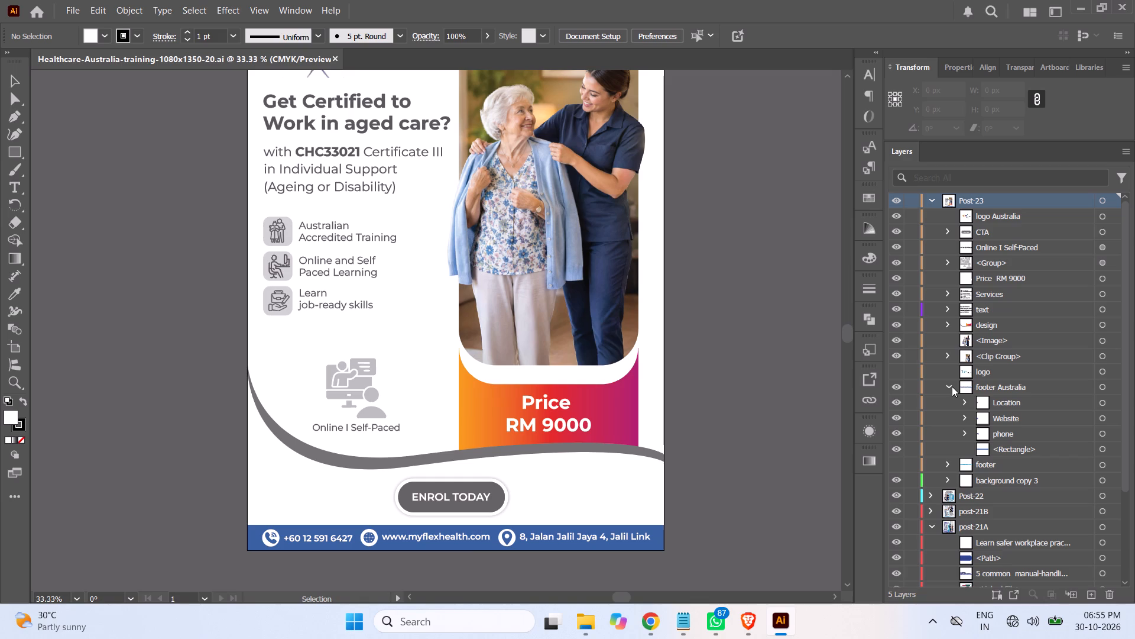
{"action": "left_click", "coordinate": [952, 386]}
{"action": "left_click", "coordinate": [928, 464]}
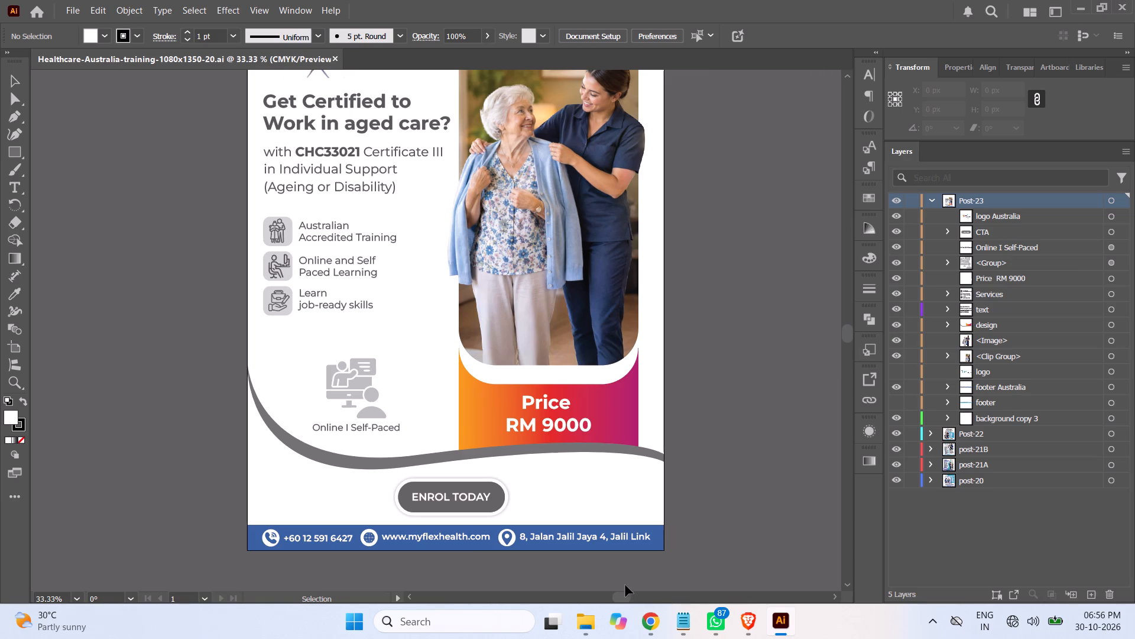
Switch to File Explorer and open 4286.eps from Documents > Data > background images > background-with-blue-wavy-lines in Illustrator.
{"action": "left_click", "coordinate": [583, 630]}
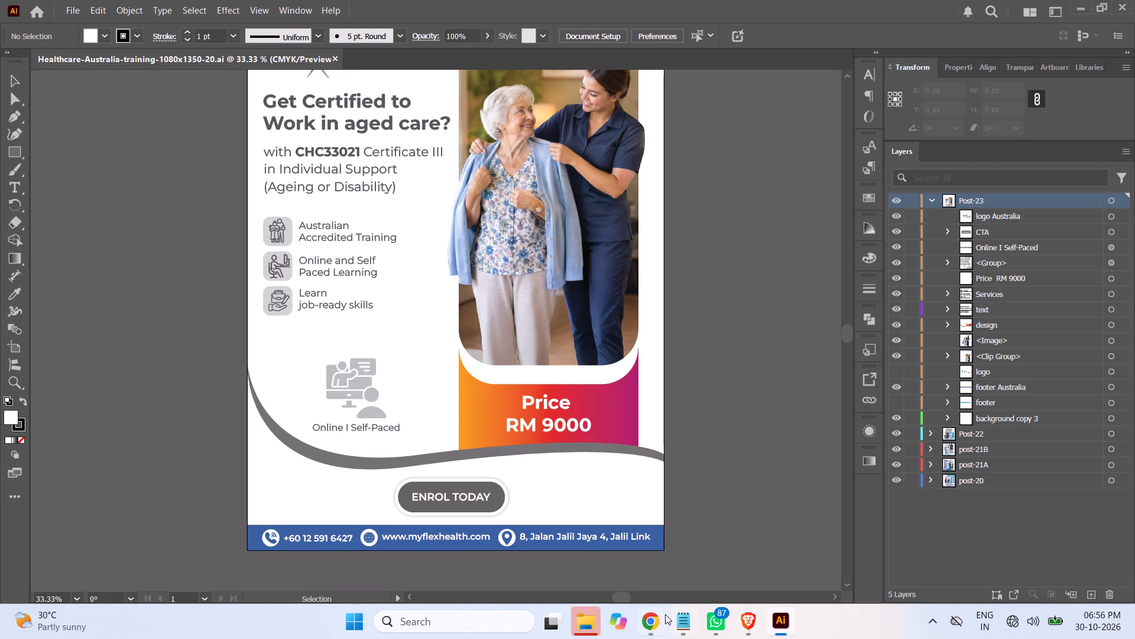
{"action": "left_click", "coordinate": [587, 622]}
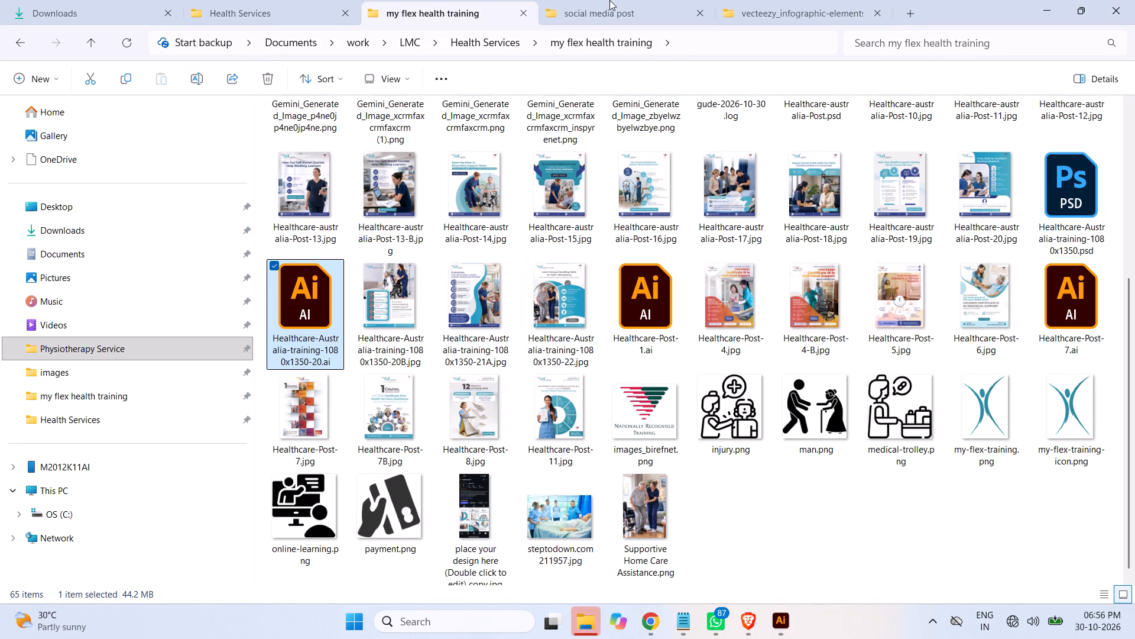
{"action": "left_click", "coordinate": [772, 8]}
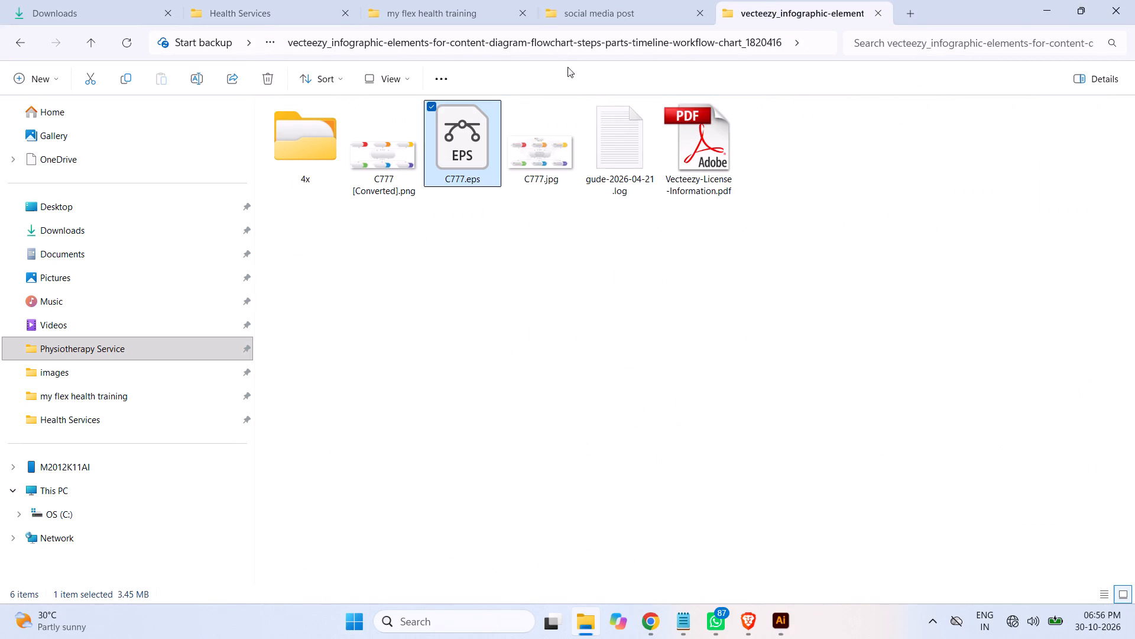
{"action": "left_click", "coordinate": [84, 41]}
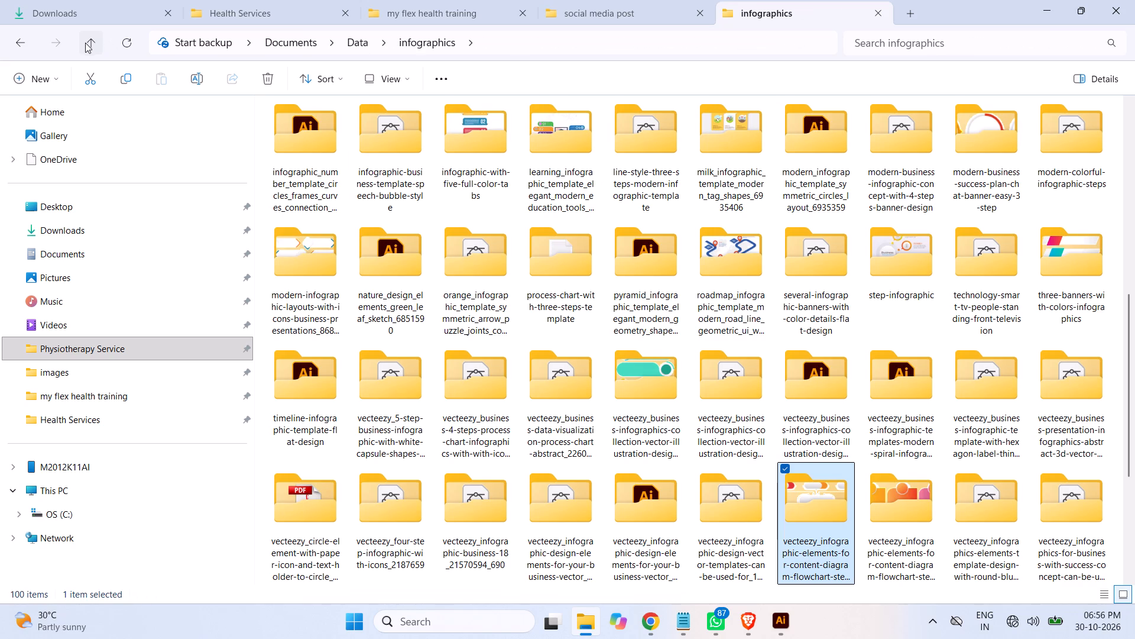
{"action": "left_click", "coordinate": [353, 40]}
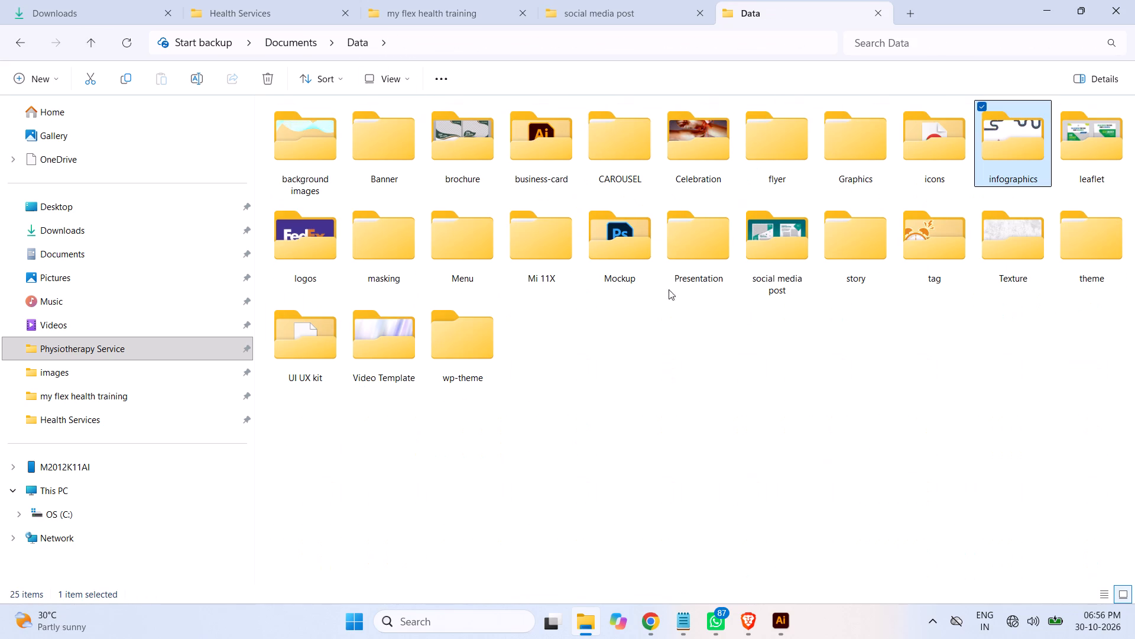
{"action": "left_click", "coordinate": [640, 361]}
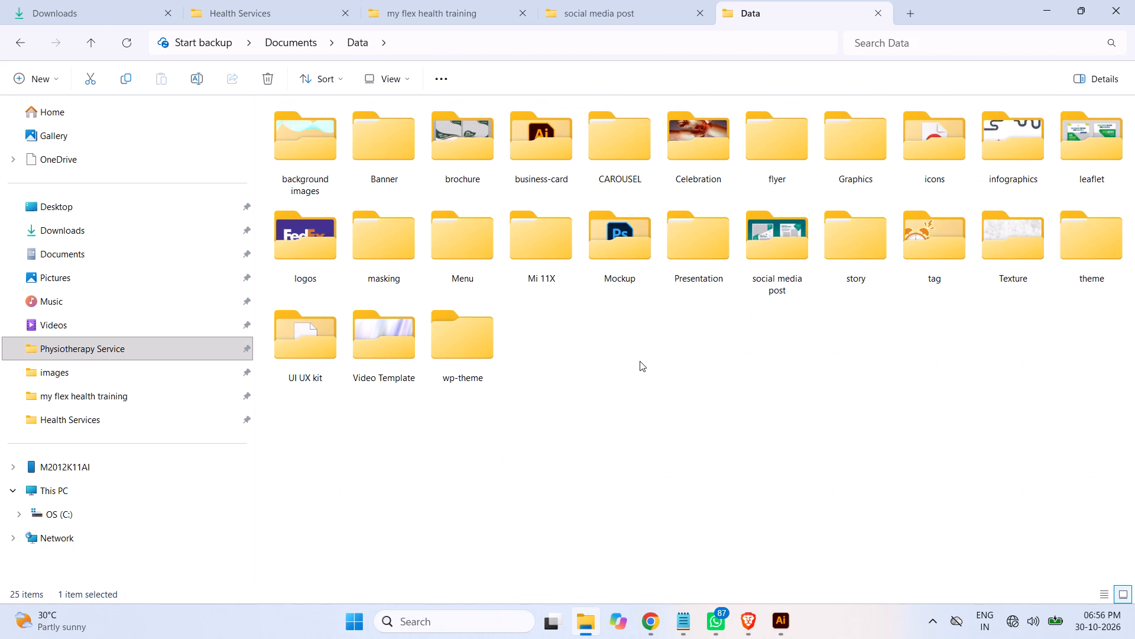
{"action": "double_click", "coordinate": [323, 165]}
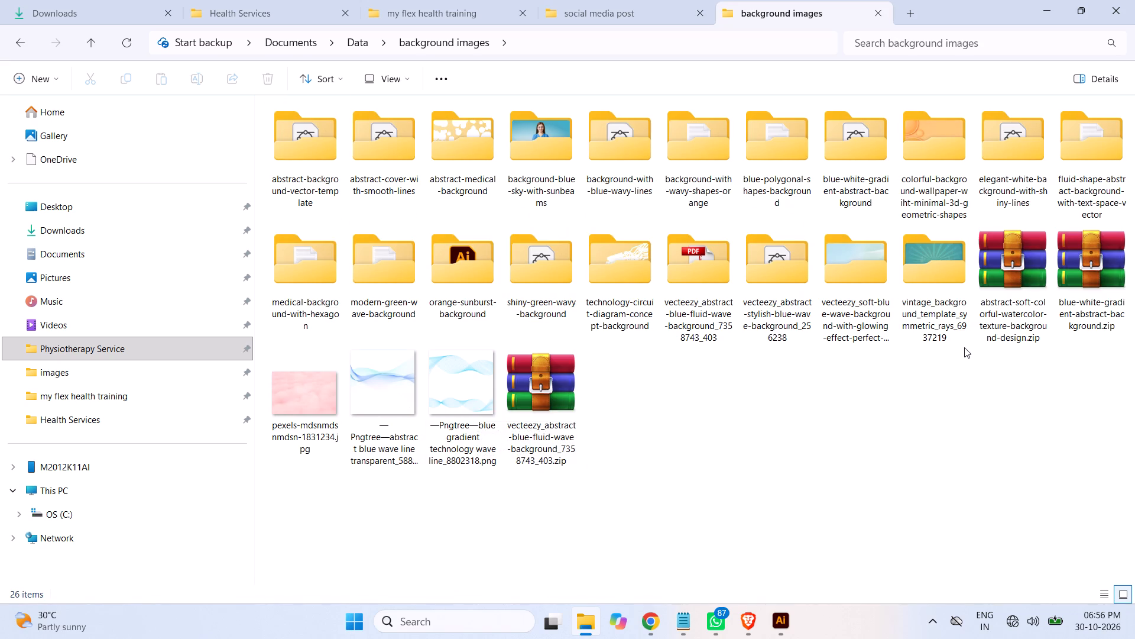
{"action": "double_click", "coordinate": [623, 153]}
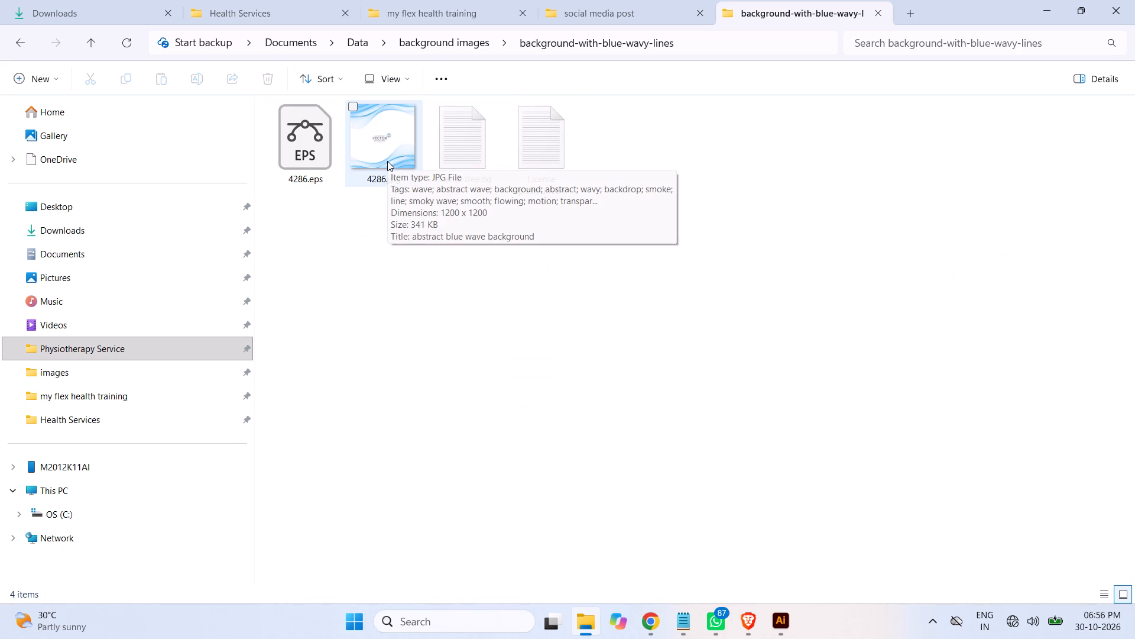
{"action": "left_click", "coordinate": [751, 371]}
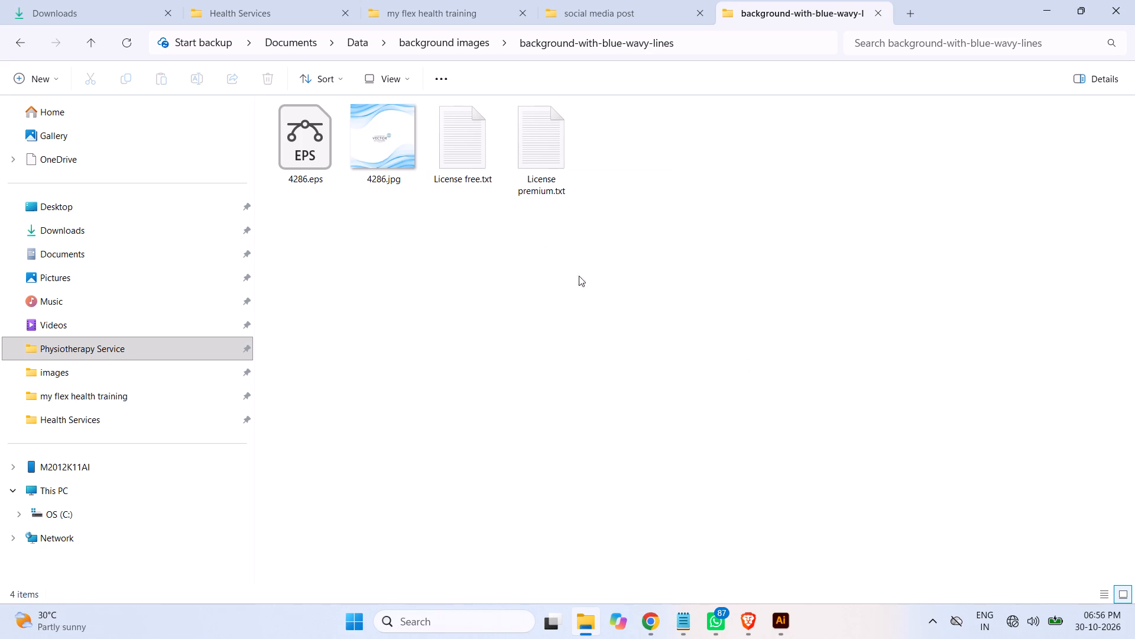
{"action": "double_click", "coordinate": [312, 165]}
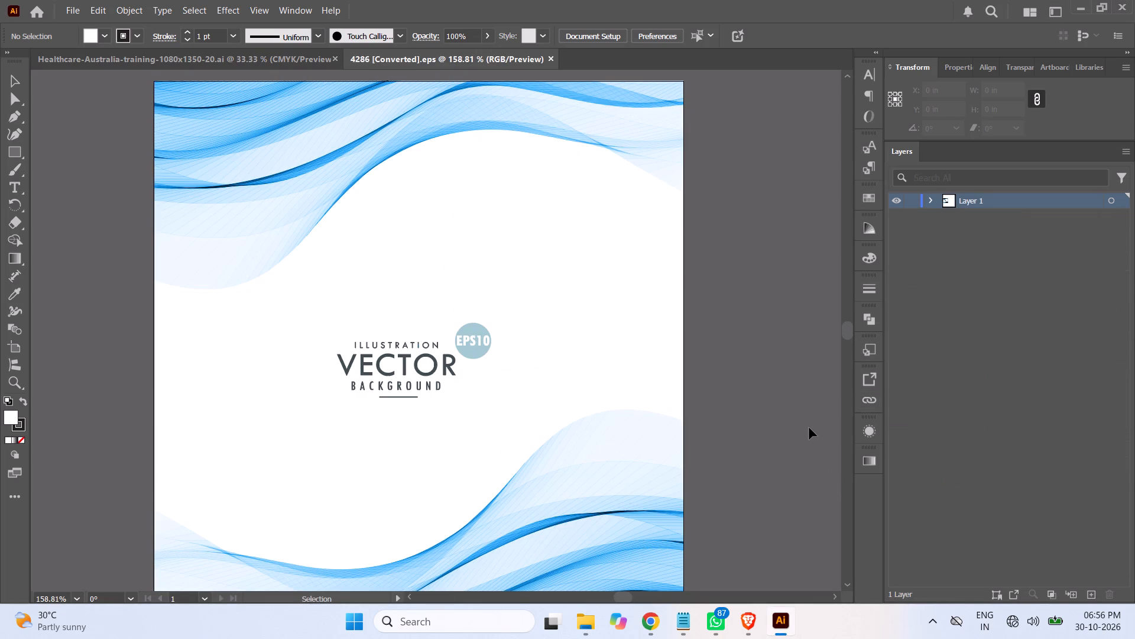
Expand Layer 1 down to the contents of its nested clip group, checking the hidden data object by briefly showing it.
{"action": "left_click", "coordinate": [931, 199]}
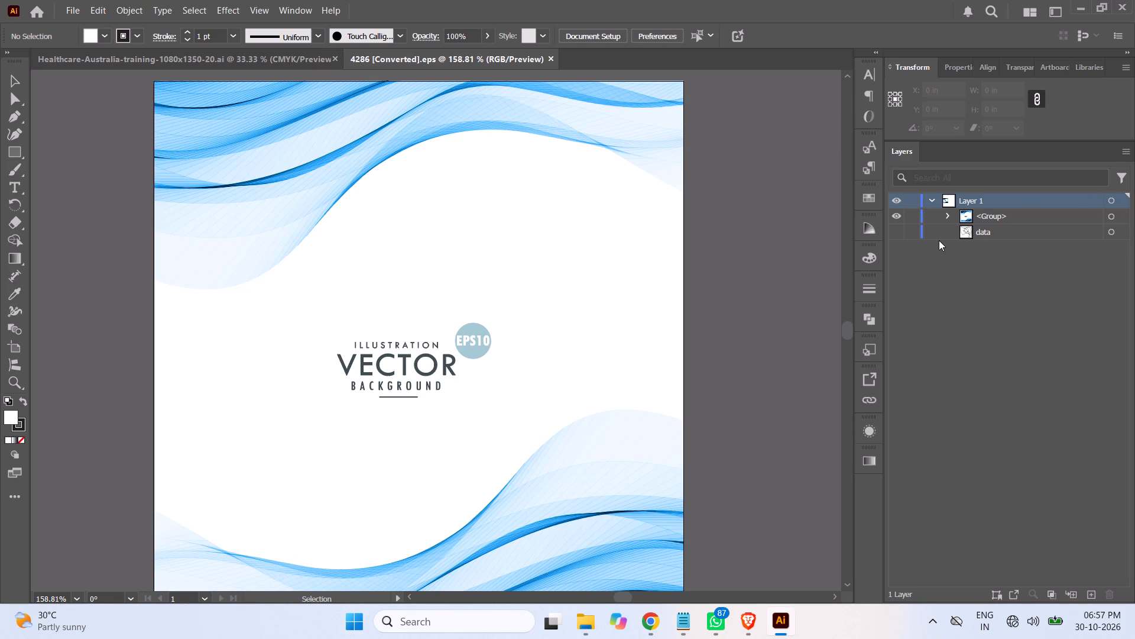
{"action": "left_click", "coordinate": [900, 233]}
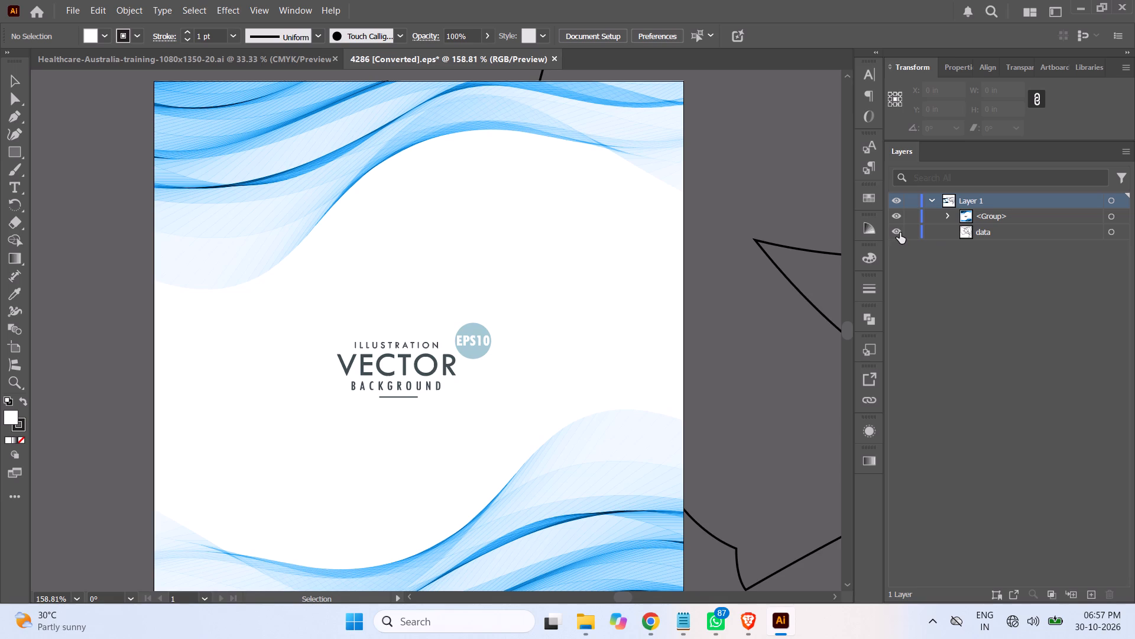
{"action": "left_click", "coordinate": [900, 233]}
{"action": "left_click", "coordinate": [947, 218]}
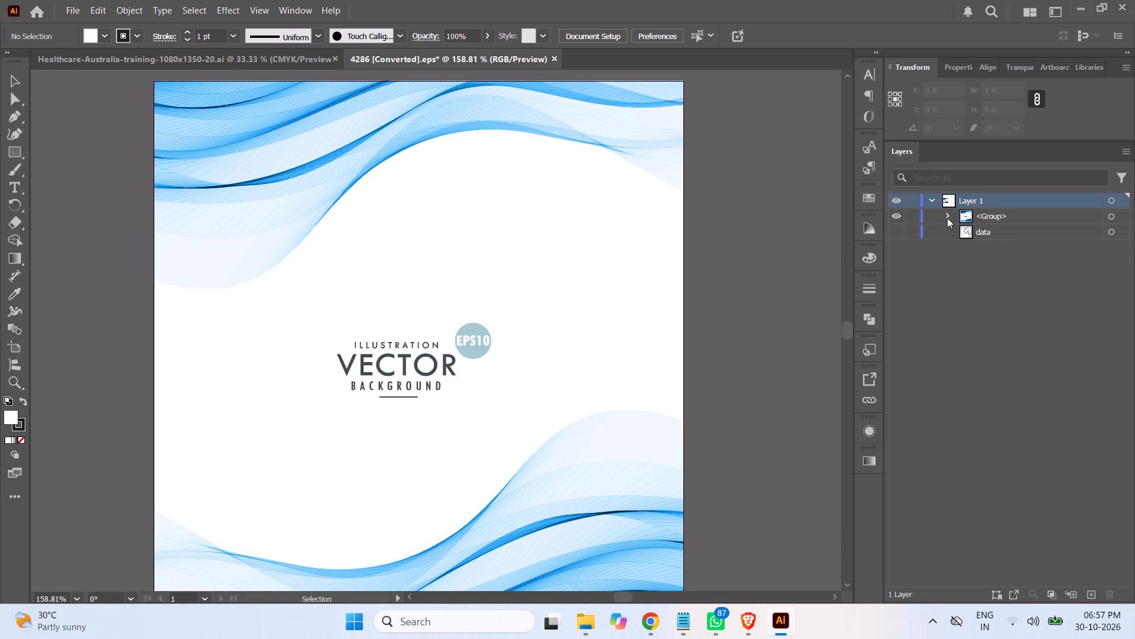
{"action": "left_click", "coordinate": [967, 262]}
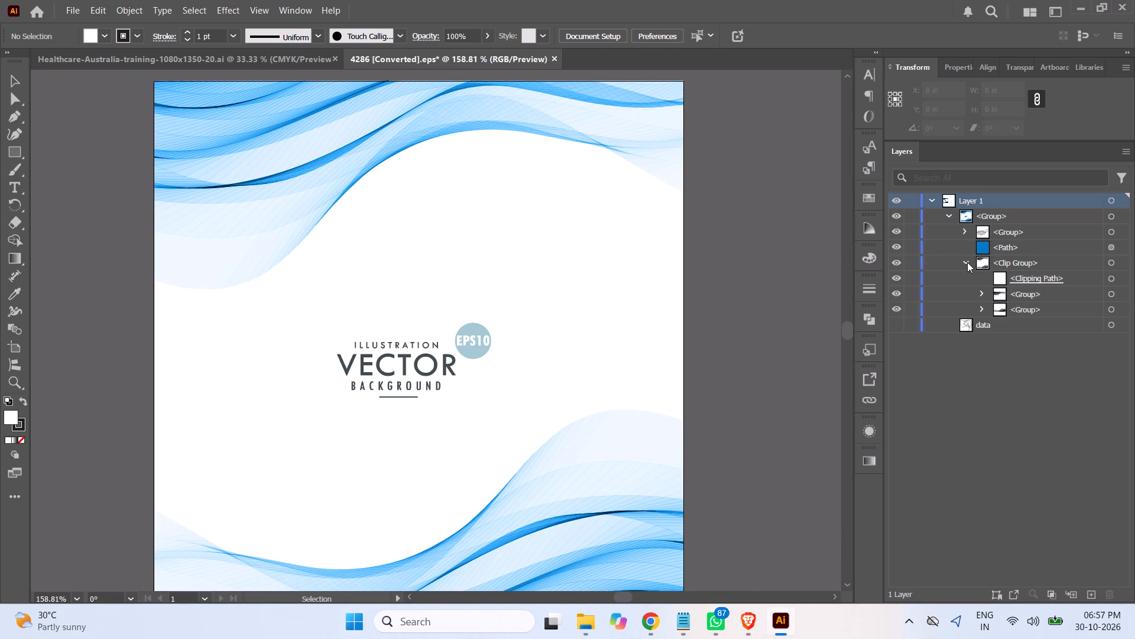
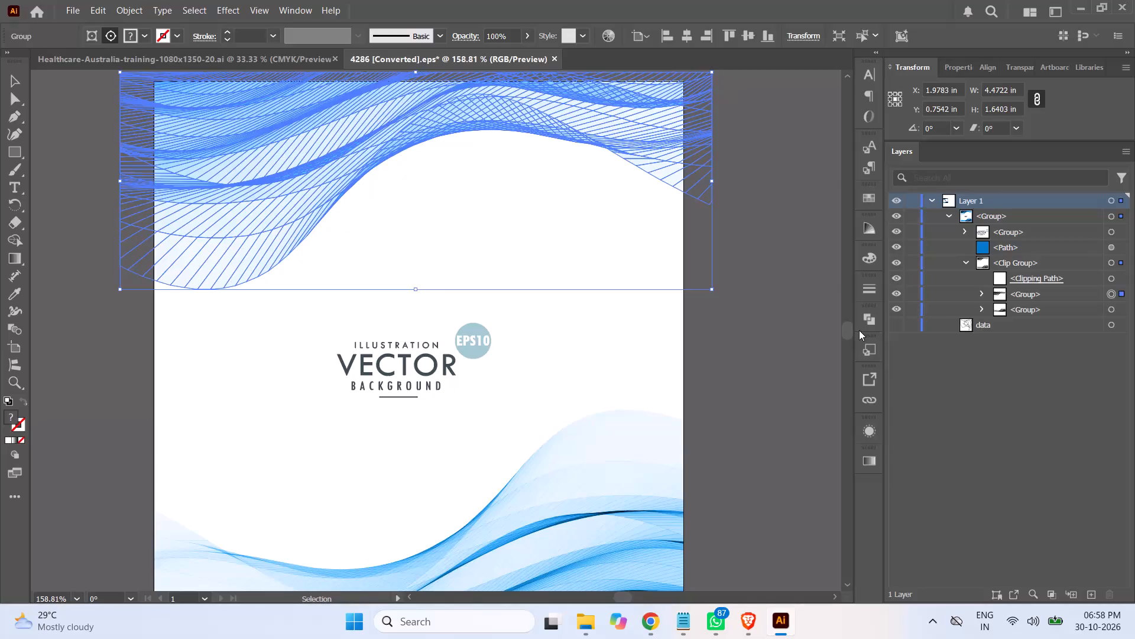
Copy the upper blue wavy-line group and paste it onto a new layer above Post-23 in Healthcare-Australia-training-1080x1350-20.ai.
{"action": "key", "text": "ctrl+c"}
{"action": "left_click", "coordinate": [238, 59]}
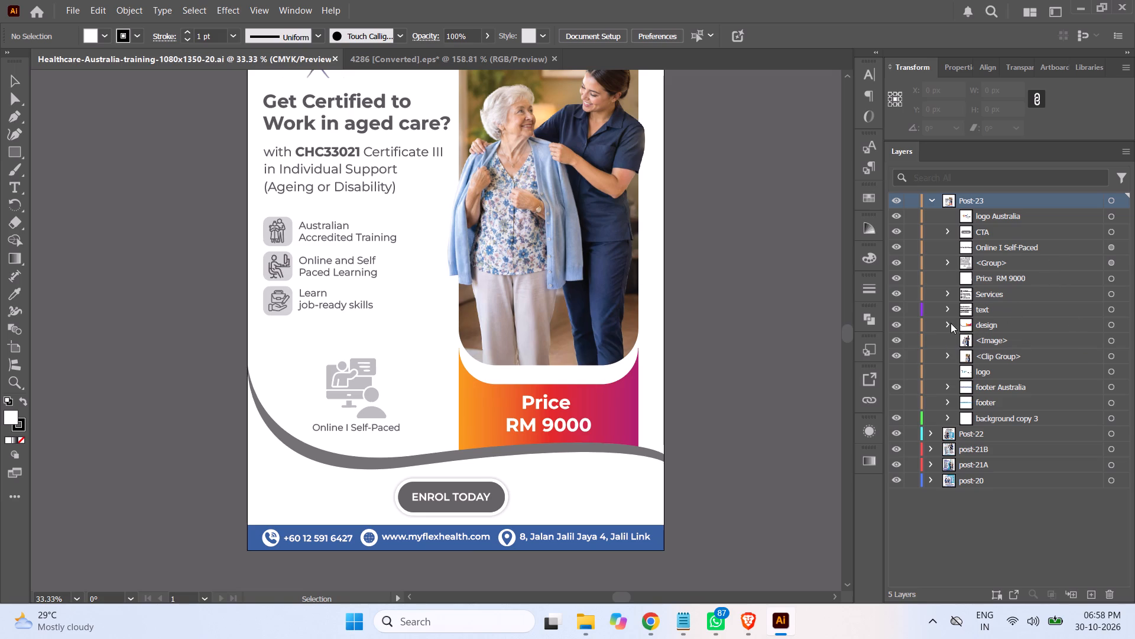
{"action": "left_click", "coordinate": [947, 325]}
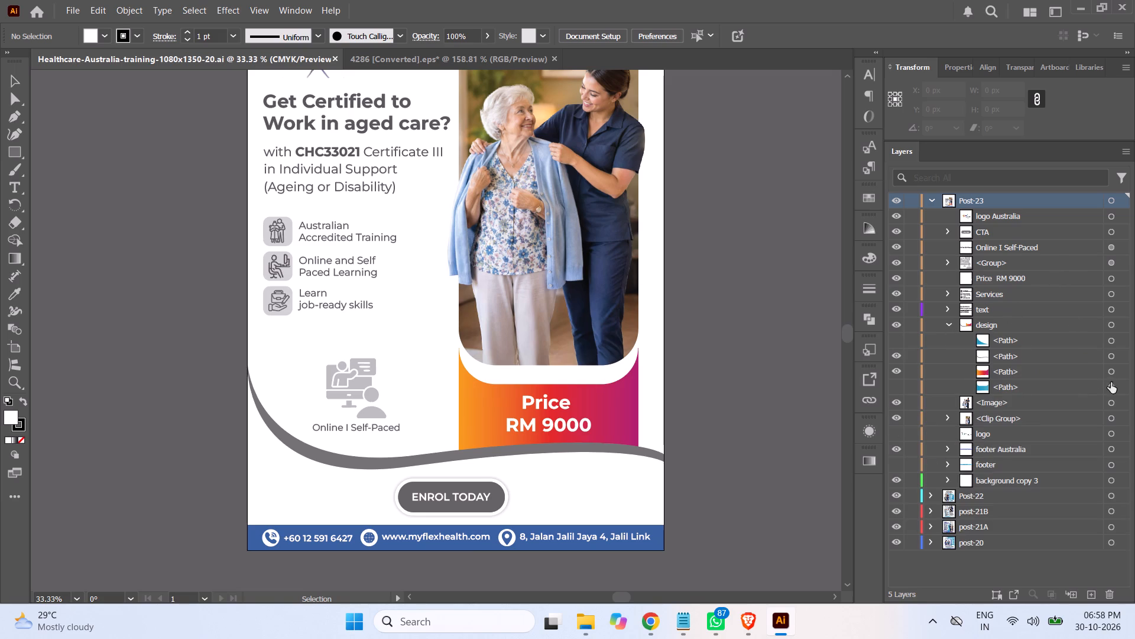
{"action": "left_click", "coordinate": [1085, 339]}
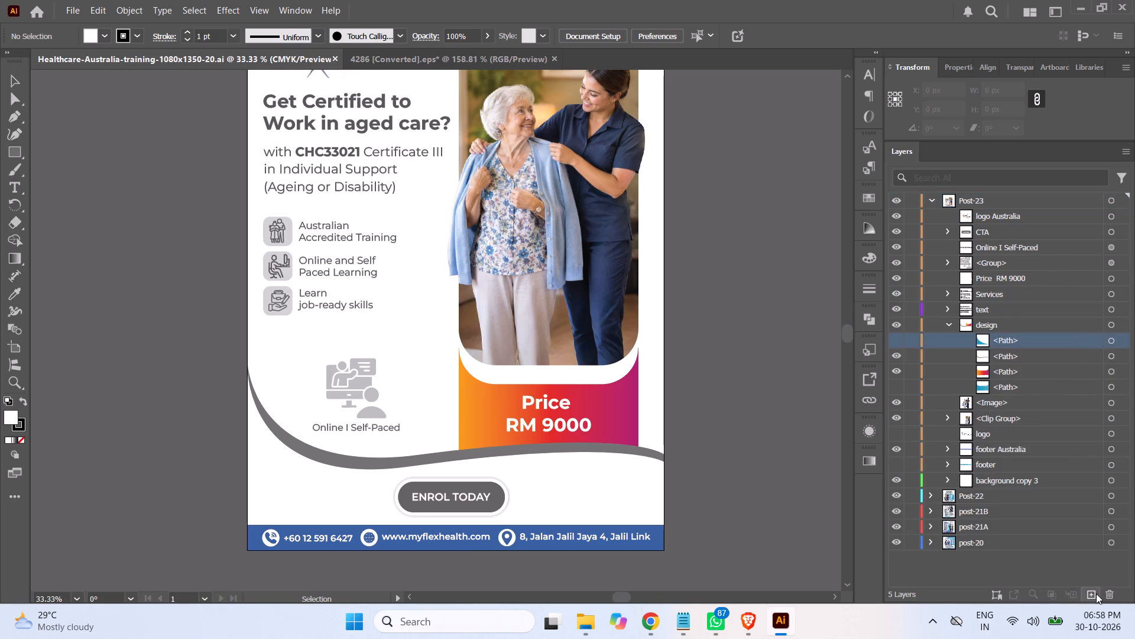
{"action": "left_click", "coordinate": [1096, 593]}
{"action": "key", "text": "ctrl+v"}
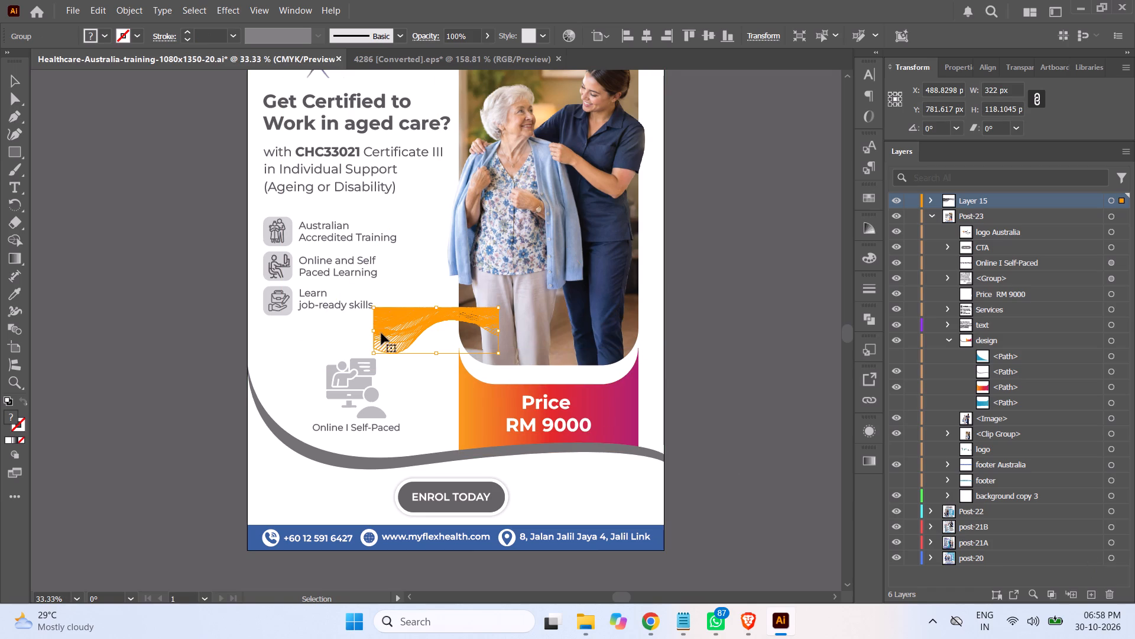
Mirror the pasted wave group horizontally about its centre, making it about 272 px wide.
{"action": "left_click_drag", "start_coordinate": [371, 330], "coordinate": [489, 327], "text": "alt"}
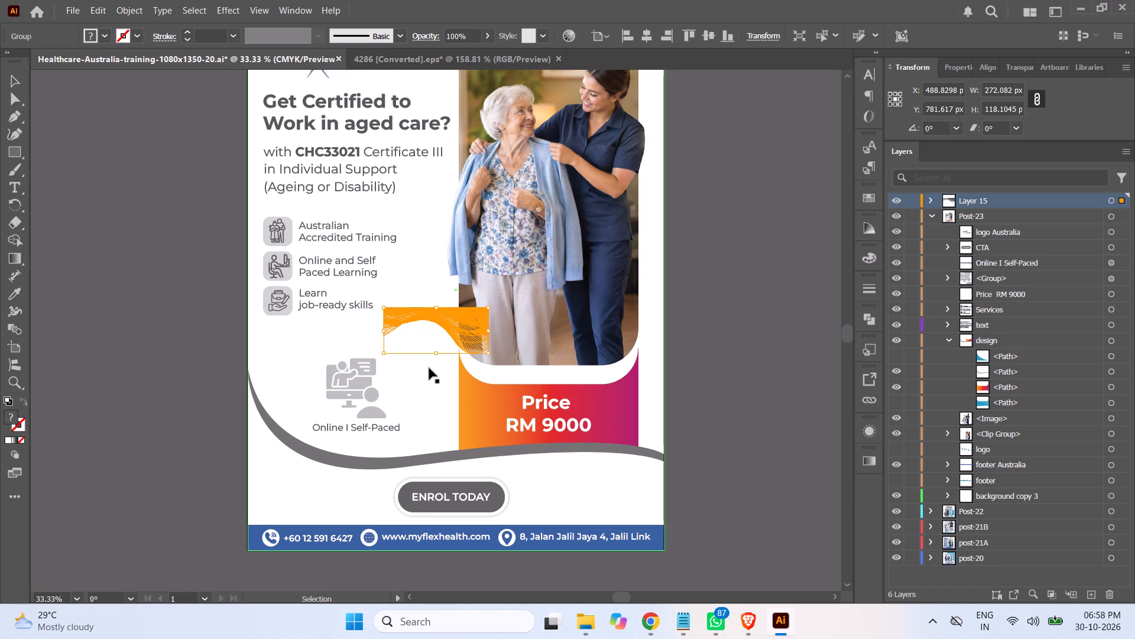
Flip the orange wavy-lines group vertically and horizontally beside the photo's lower edge, at about 272 by 118 px.
{"action": "left_click_drag", "start_coordinate": [436, 356], "coordinate": [441, 304], "text": "alt"}
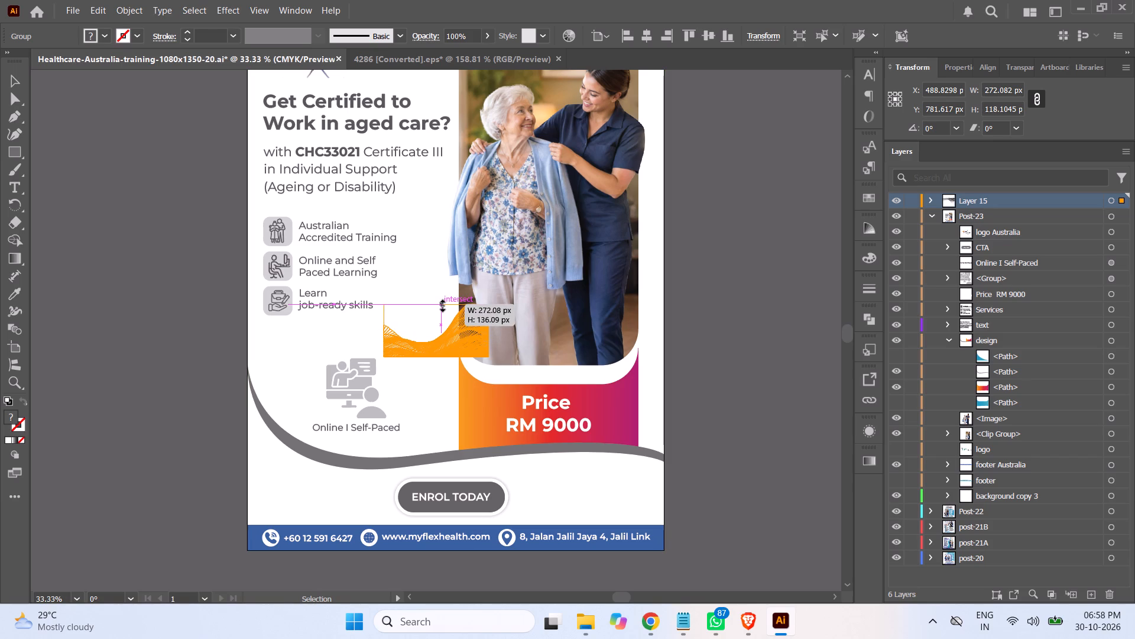
{"action": "left_click_drag", "start_coordinate": [441, 304], "coordinate": [441, 309], "text": "alt"}
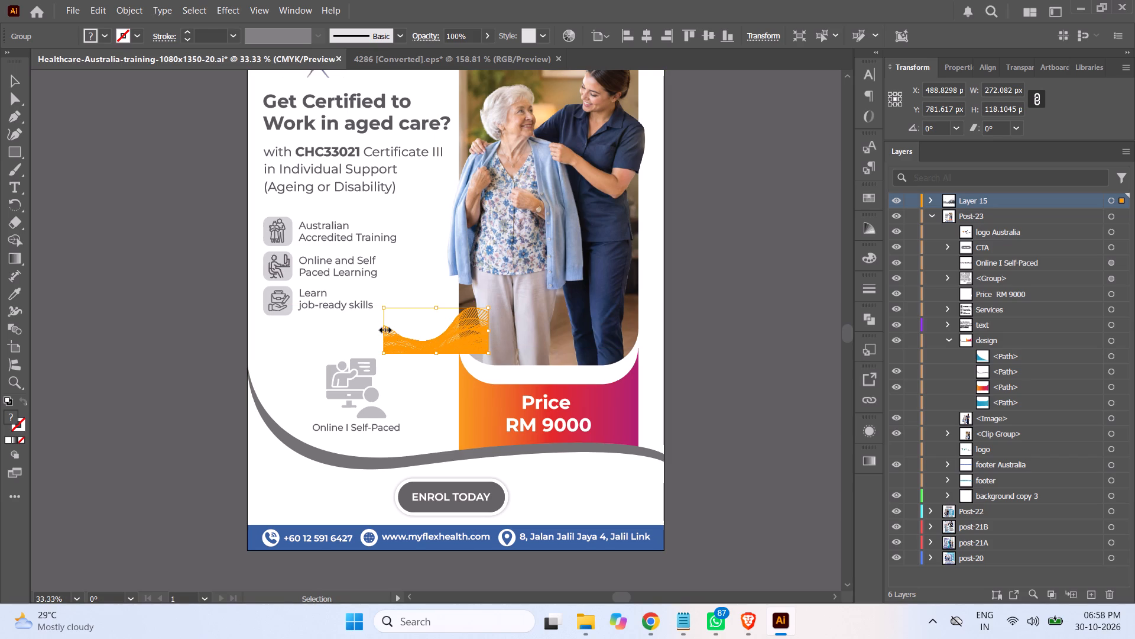
{"action": "left_click_drag", "start_coordinate": [384, 328], "coordinate": [489, 330], "text": "alt"}
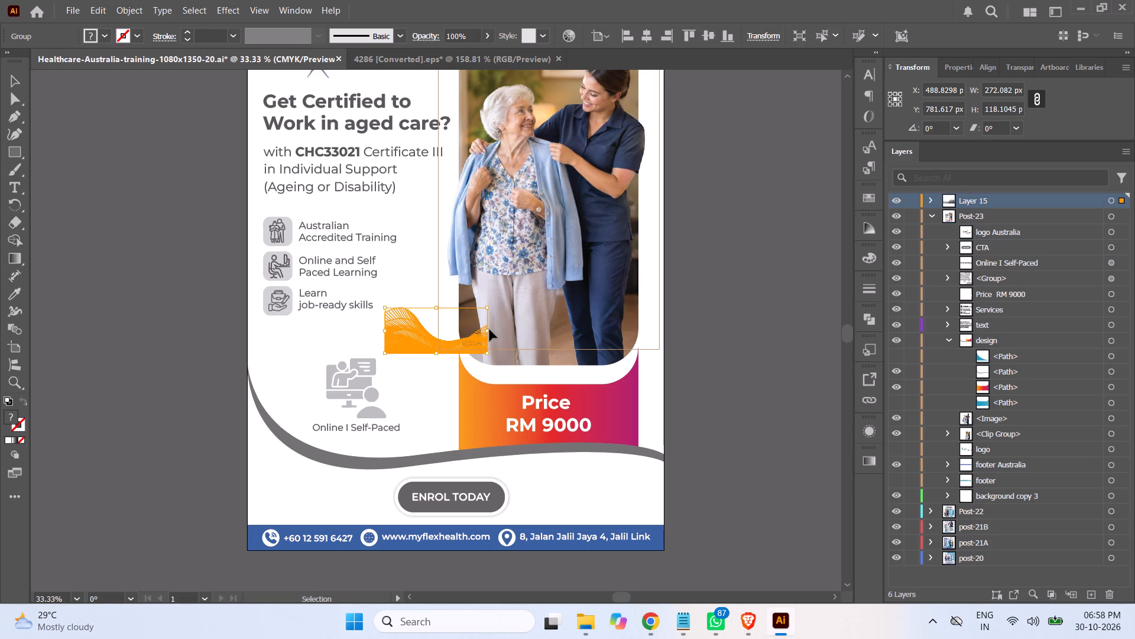
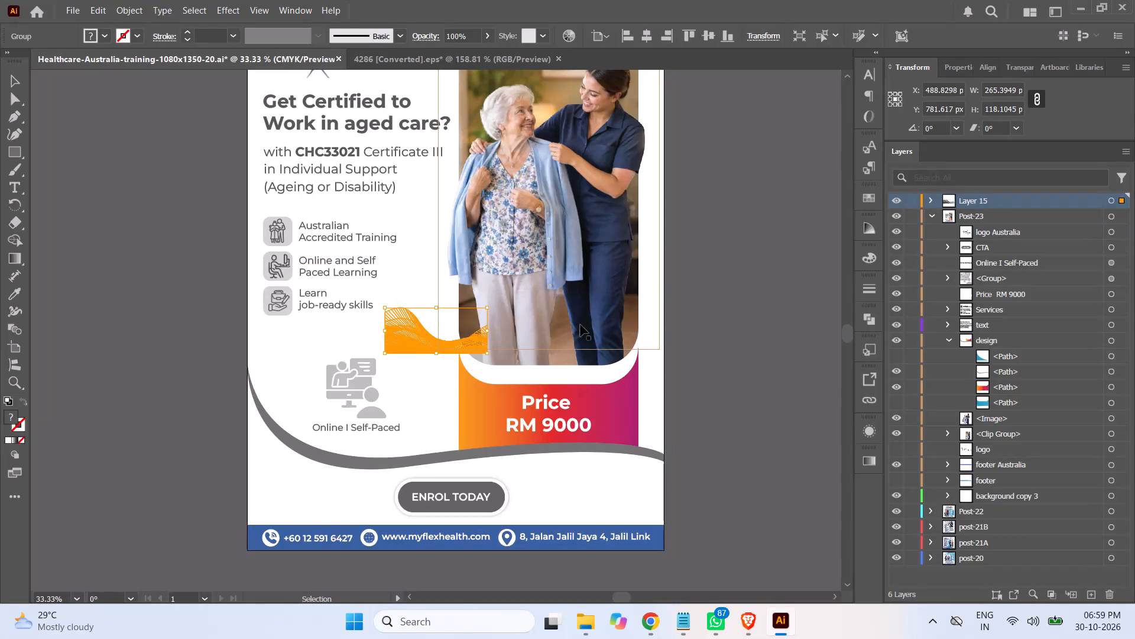
Enlarge the wavy-lines group proportionally to span the full artboard width, about 1080 by 481 px.
{"action": "left_click_drag", "start_coordinate": [485, 354], "coordinate": [614, 417], "text": "shift"}
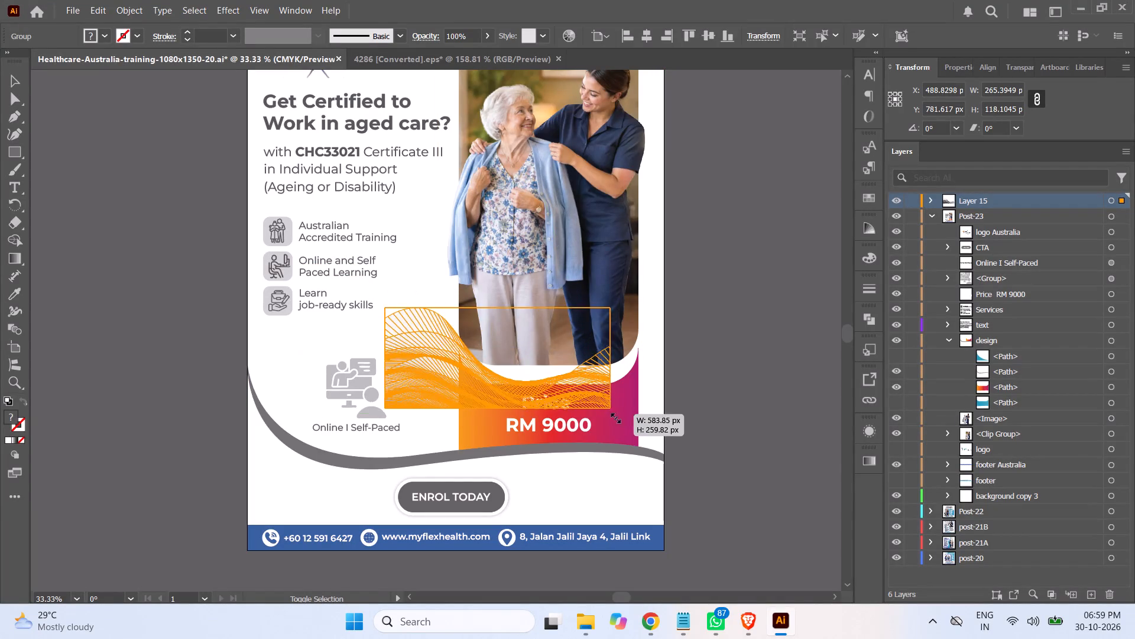
{"action": "left_click_drag", "start_coordinate": [614, 417], "coordinate": [665, 450], "text": "shift"}
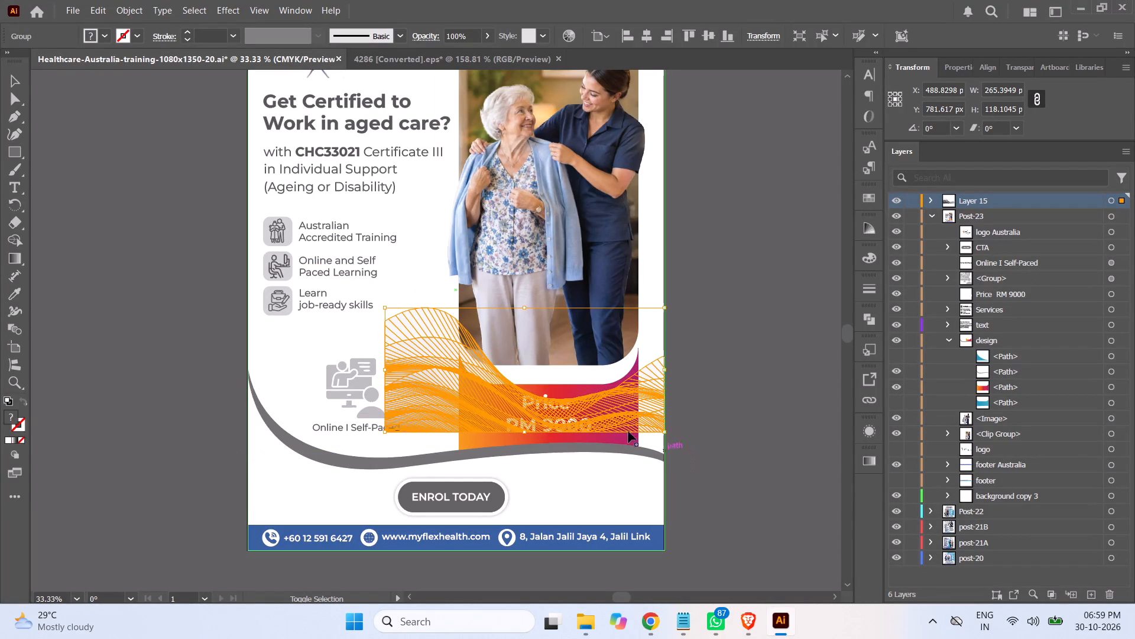
{"action": "left_click_drag", "start_coordinate": [384, 306], "coordinate": [277, 274], "text": "shift"}
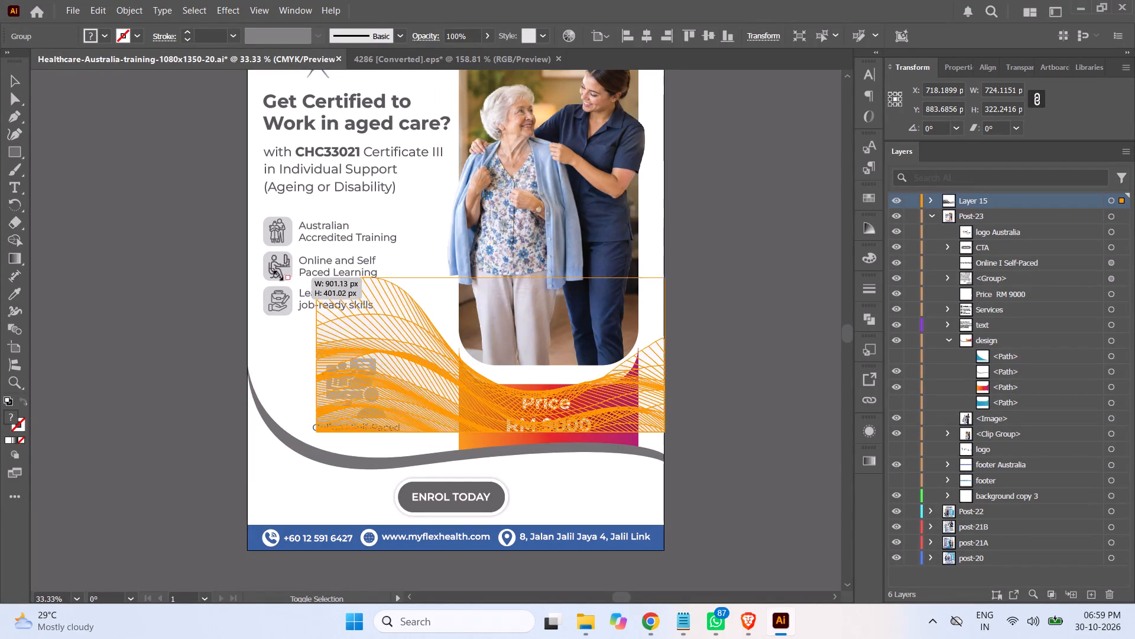
{"action": "left_click_drag", "start_coordinate": [277, 274], "coordinate": [176, 248], "text": "shift"}
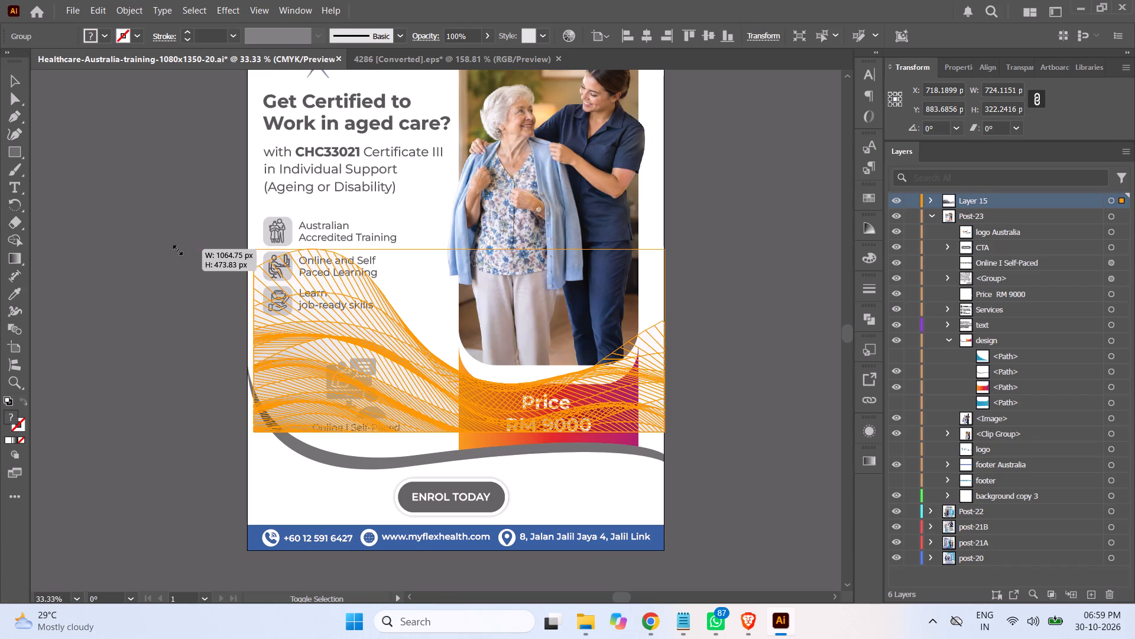
{"action": "left_click_drag", "start_coordinate": [176, 248], "coordinate": [153, 247], "text": "shift"}
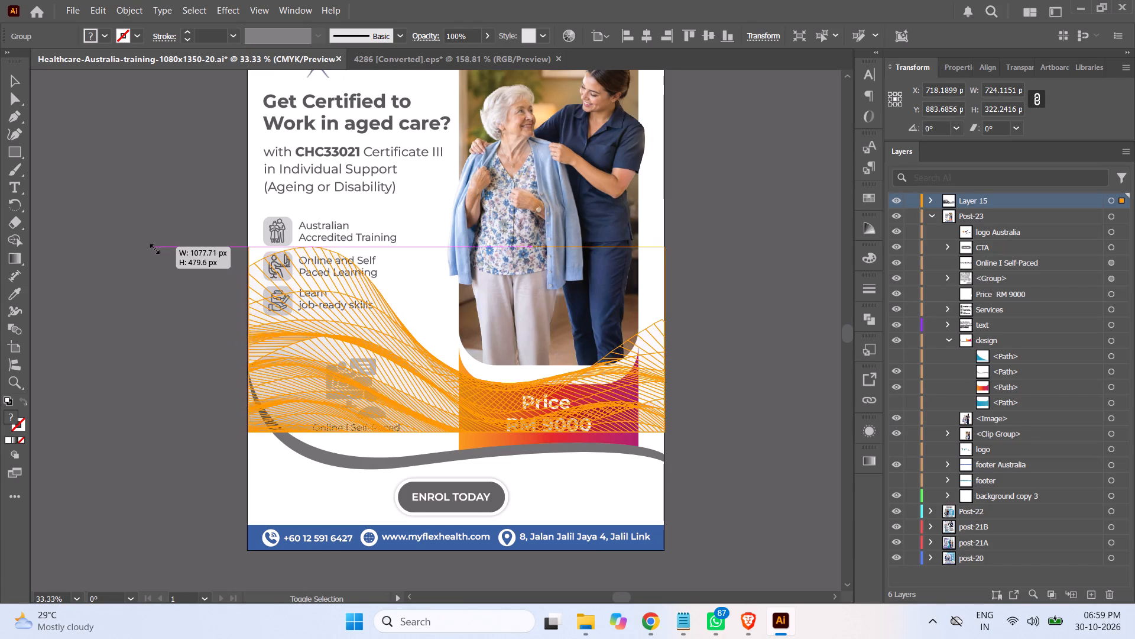
{"action": "left_click_drag", "start_coordinate": [153, 247], "coordinate": [145, 249], "text": "shift"}
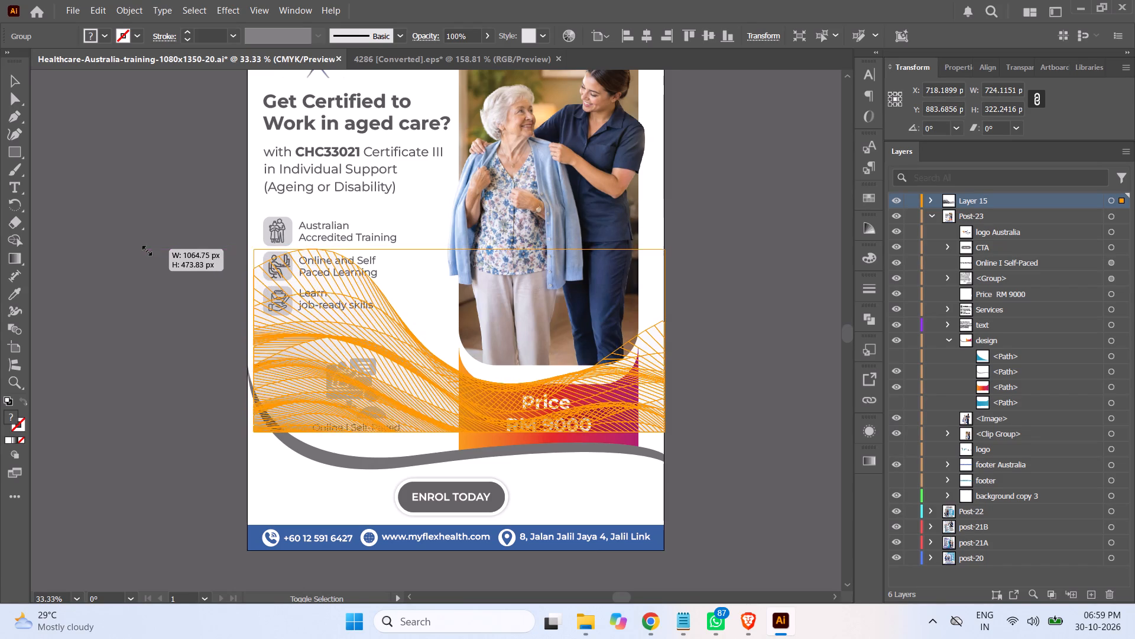
{"action": "left_click_drag", "start_coordinate": [145, 249], "coordinate": [142, 260], "text": "shift"}
{"action": "left_click_drag", "start_coordinate": [157, 262], "coordinate": [142, 230], "text": "shift"}
{"action": "left_click_drag", "start_coordinate": [278, 258], "coordinate": [256, 246], "text": "shift"}
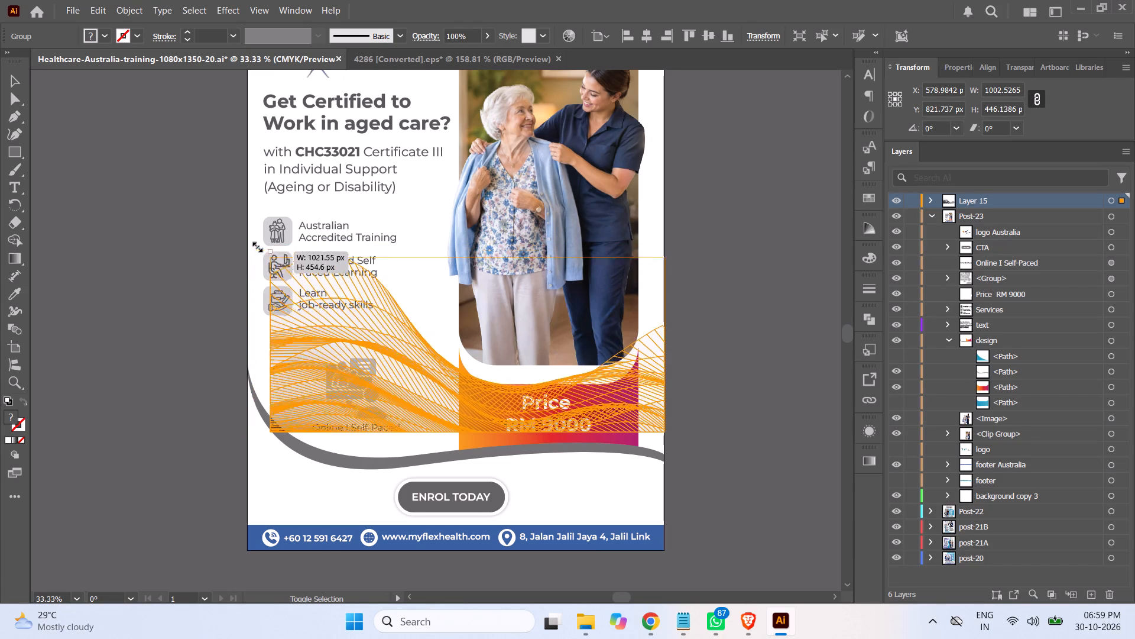
{"action": "left_click_drag", "start_coordinate": [256, 246], "coordinate": [248, 246], "text": "shift"}
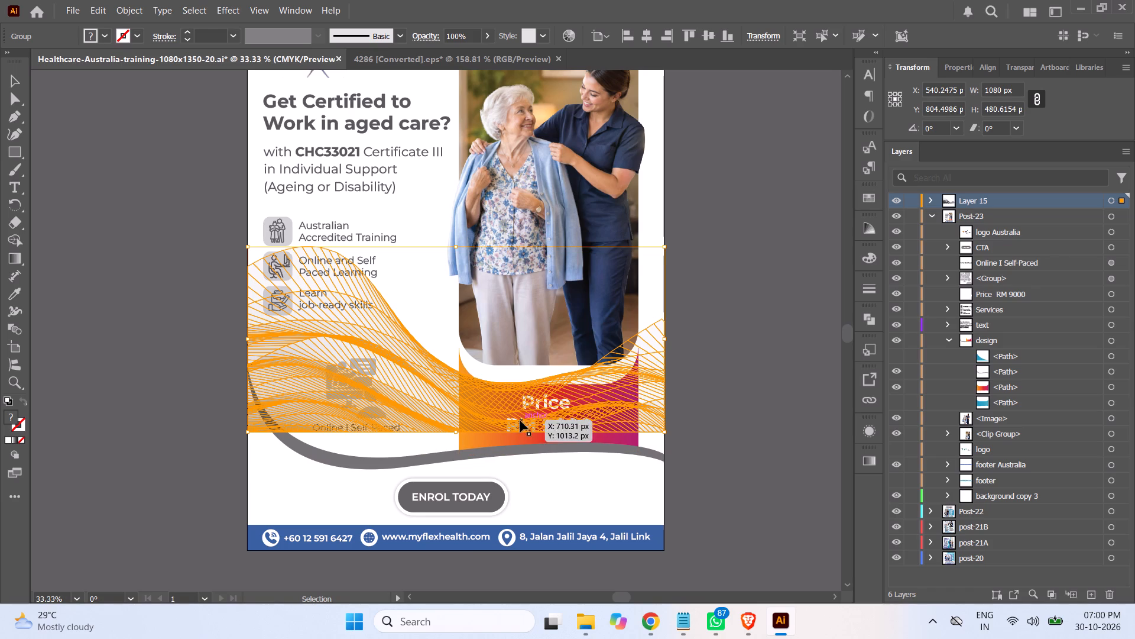
Move the wavy-lines group straight down about 239 px so its lower edge meets the blue contact footer.
{"action": "left_click_drag", "start_coordinate": [514, 431], "coordinate": [516, 463]}
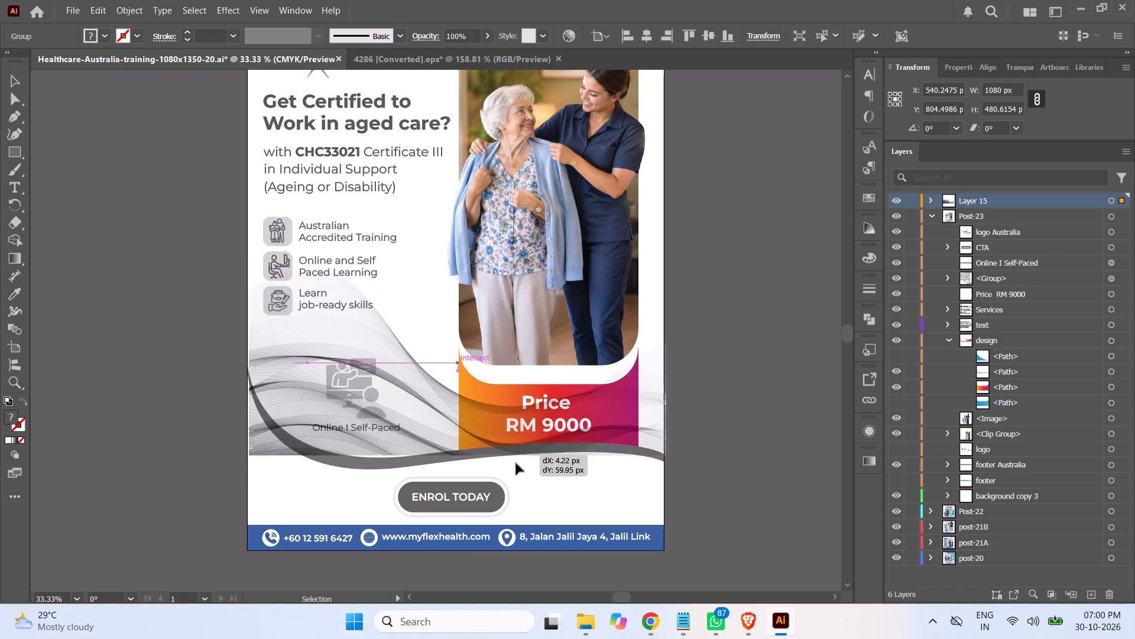
{"action": "left_click_drag", "start_coordinate": [516, 463], "coordinate": [520, 524]}
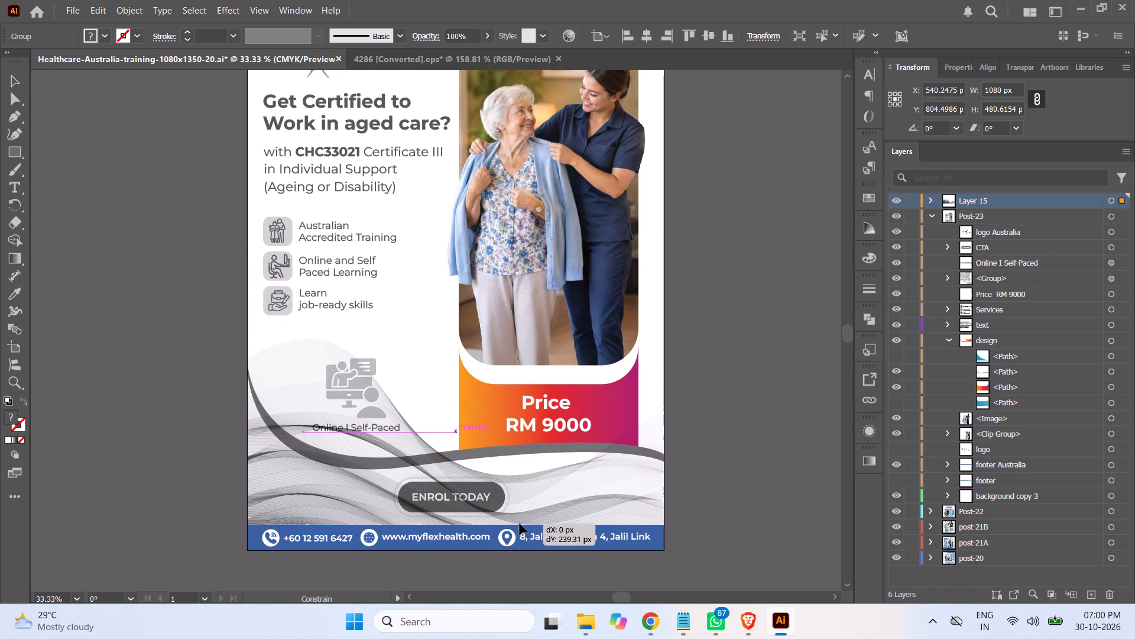
{"action": "left_click_drag", "start_coordinate": [520, 524], "coordinate": [520, 524]}
{"action": "left_click", "coordinate": [751, 441]}
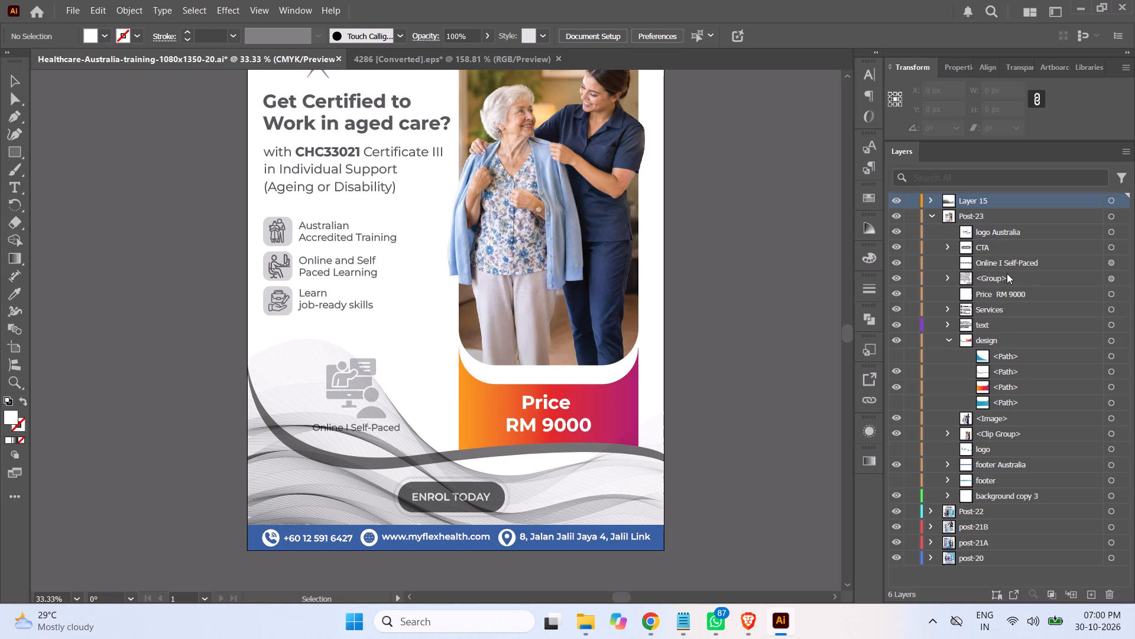
Move Layer 15 with the wavy lines into the Post-23 layer, between the text and design sublayers.
{"action": "left_click", "coordinate": [1111, 201]}
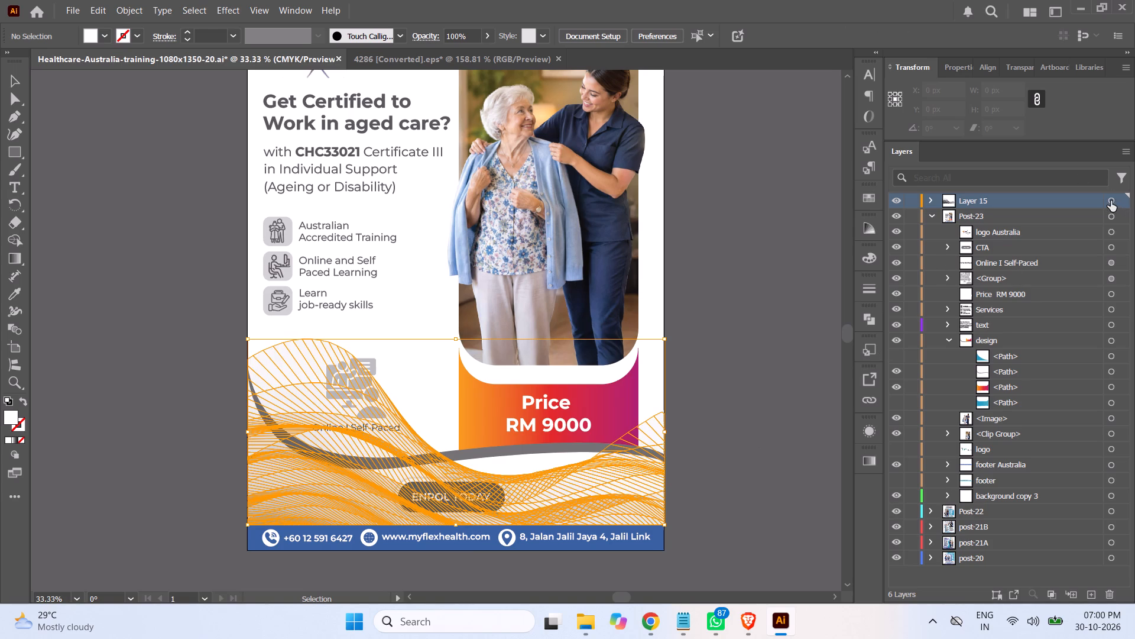
{"action": "left_click_drag", "start_coordinate": [1027, 204], "coordinate": [1014, 364]}
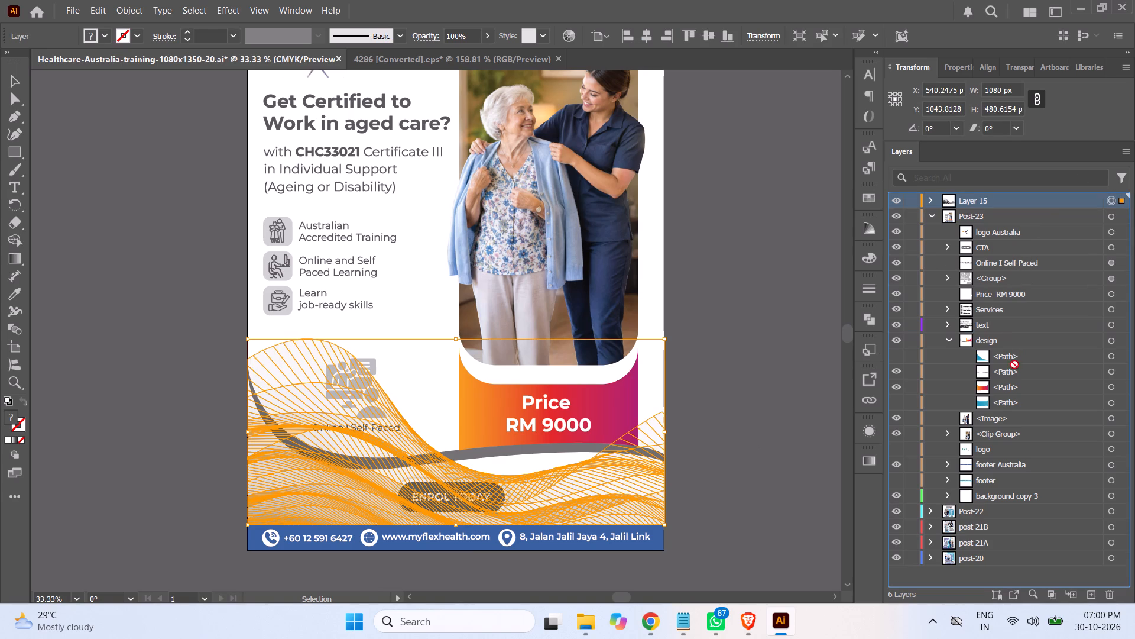
{"action": "left_click_drag", "start_coordinate": [1014, 364], "coordinate": [1019, 366]}
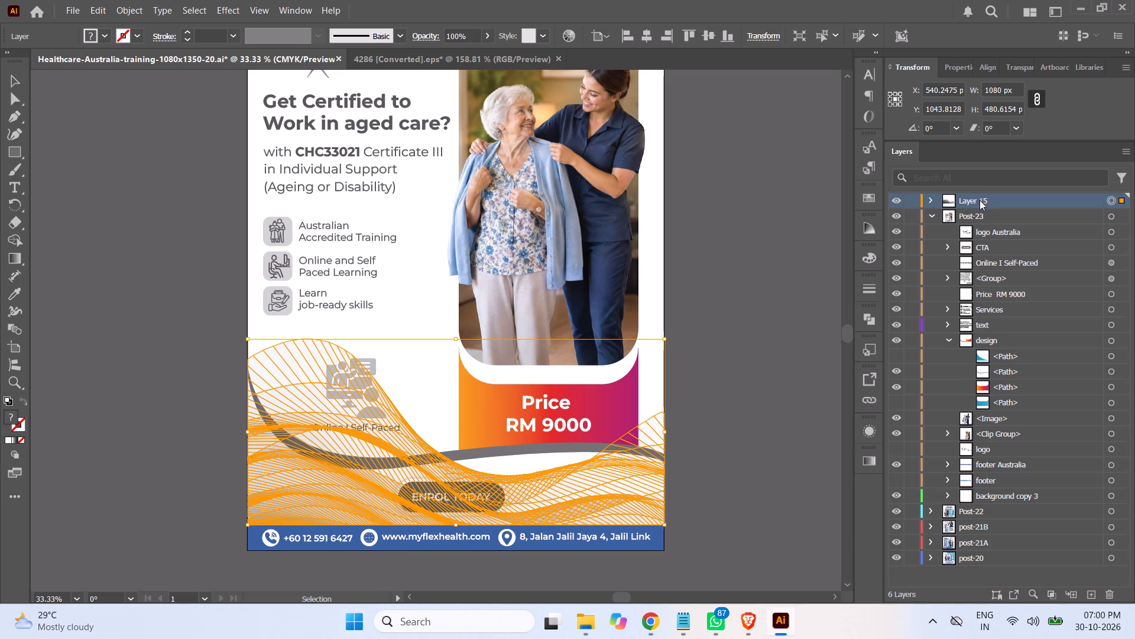
{"action": "left_click_drag", "start_coordinate": [983, 201], "coordinate": [993, 337]}
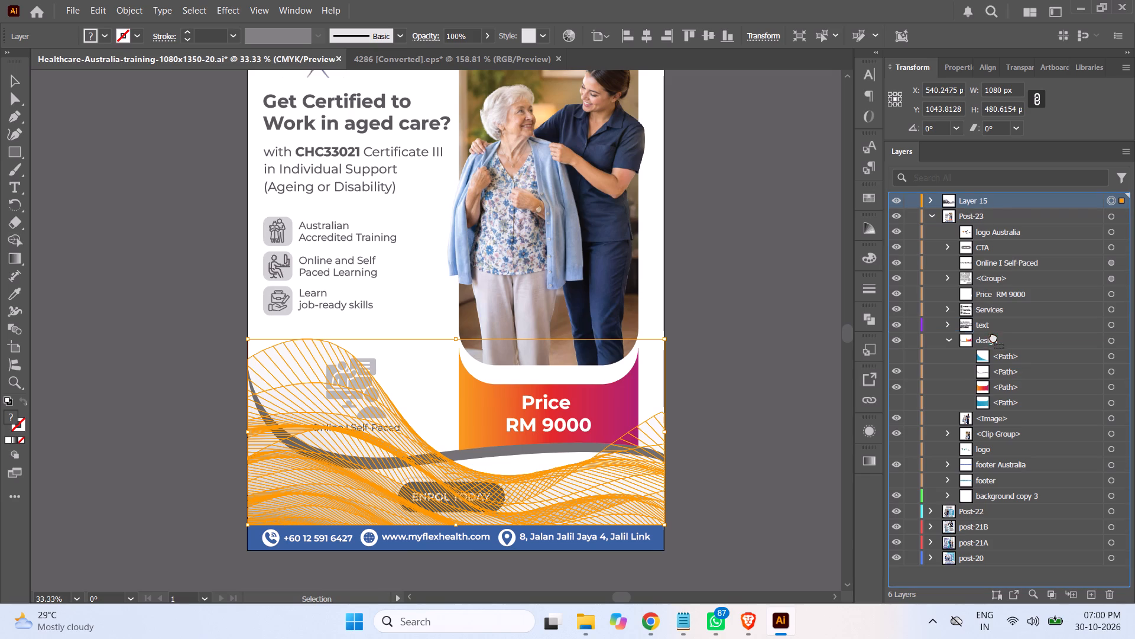
{"action": "left_click_drag", "start_coordinate": [993, 337], "coordinate": [993, 333]}
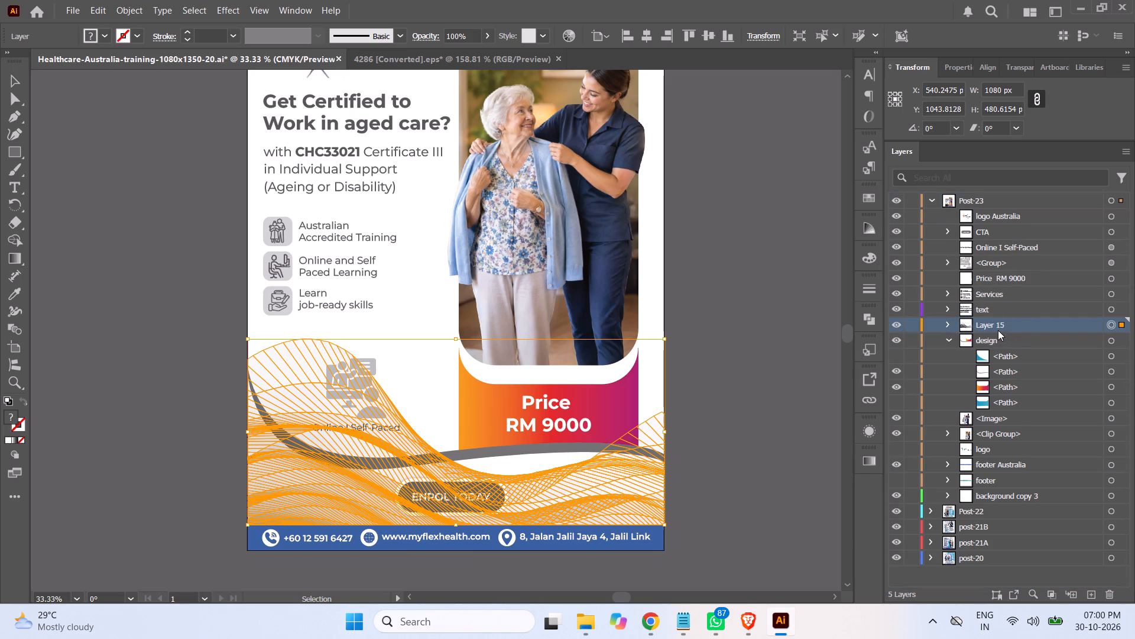
{"action": "left_click", "coordinate": [778, 303]}
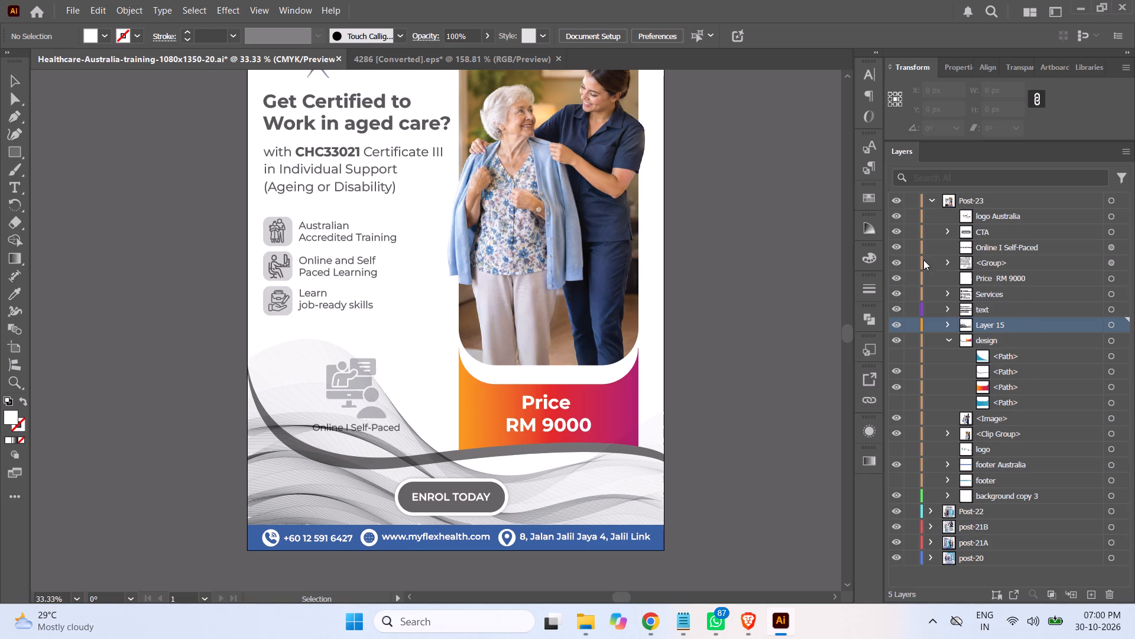
Hide the dark grey wave curve path in the design sublayer.
{"action": "left_click", "coordinate": [895, 264]}
{"action": "left_click", "coordinate": [895, 264]}
{"action": "left_click", "coordinate": [754, 277]}
{"action": "left_click", "coordinate": [893, 371]}
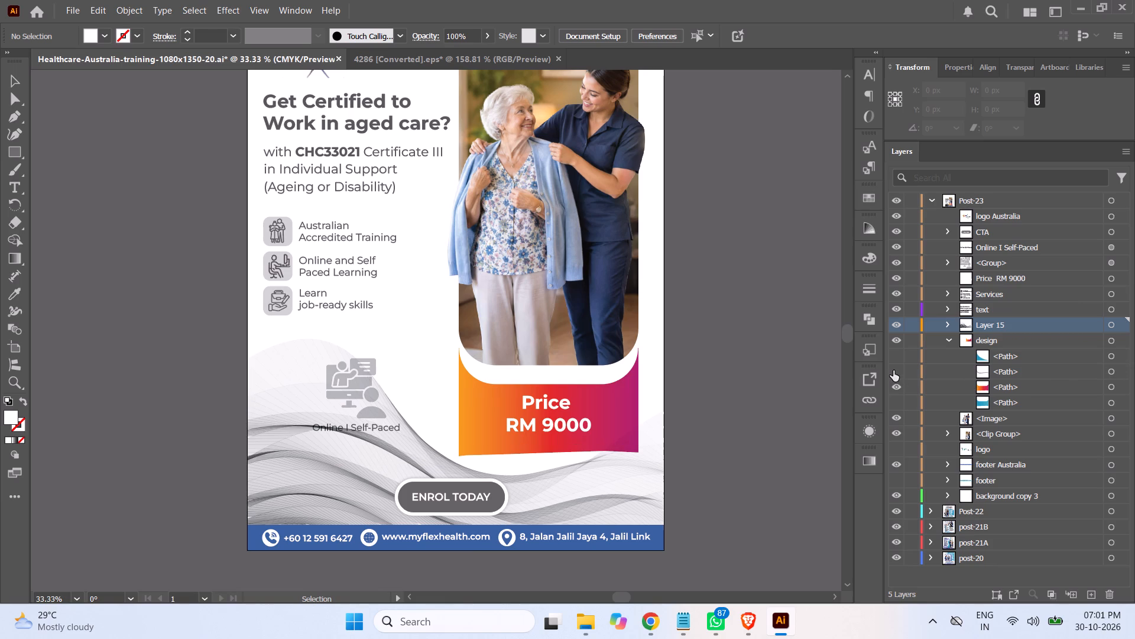
Review the whole post layout, checking the gradient price shape and the wavy-lines layer against the surrounding elements.
{"action": "scroll", "coordinate": [765, 322], "scroll_direction": "up", "scroll_amount": 3}
{"action": "scroll", "coordinate": [765, 322], "scroll_direction": "down", "scroll_amount": 3}
{"action": "scroll", "coordinate": [765, 322], "scroll_direction": "up", "scroll_amount": 1}
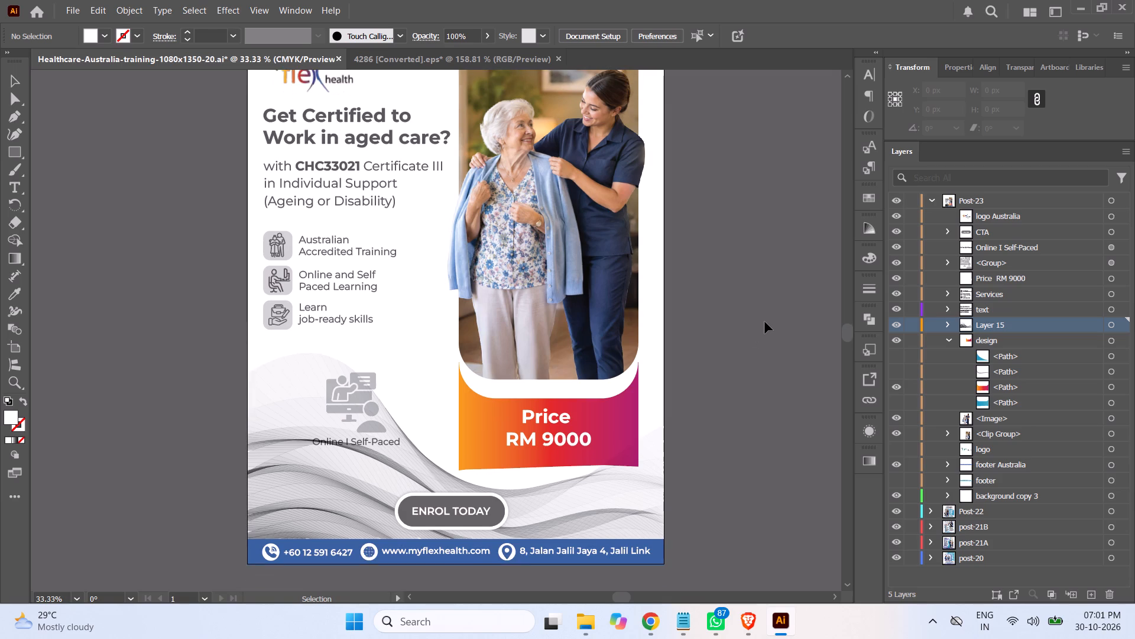
{"action": "scroll", "coordinate": [765, 322], "scroll_direction": "up", "scroll_amount": 5}
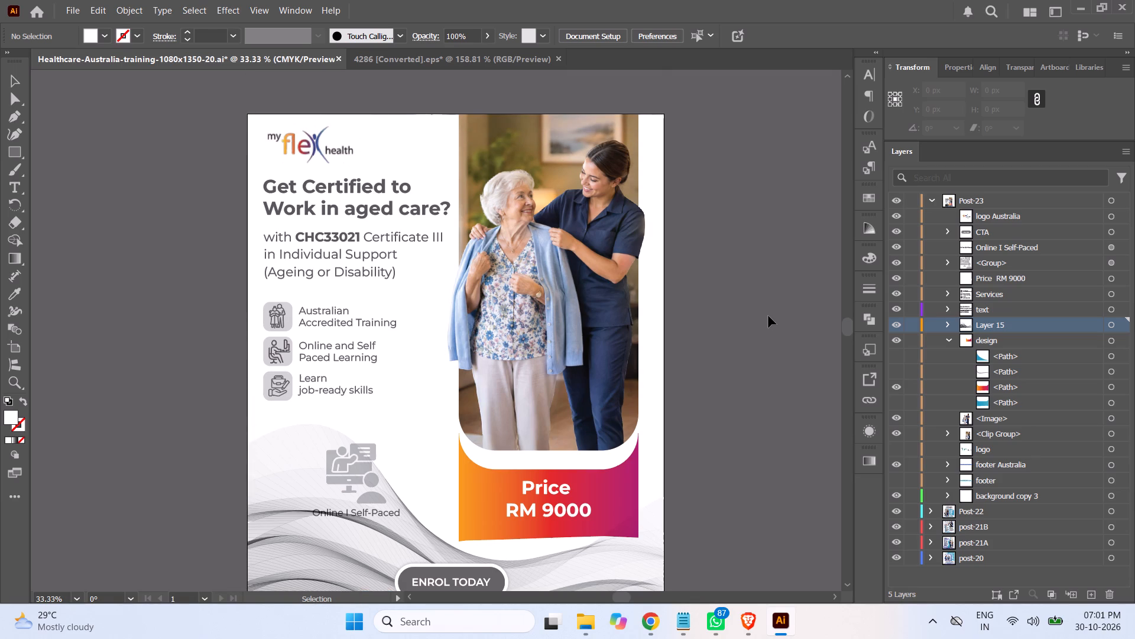
{"action": "scroll", "coordinate": [768, 316], "scroll_direction": "down", "scroll_amount": 3}
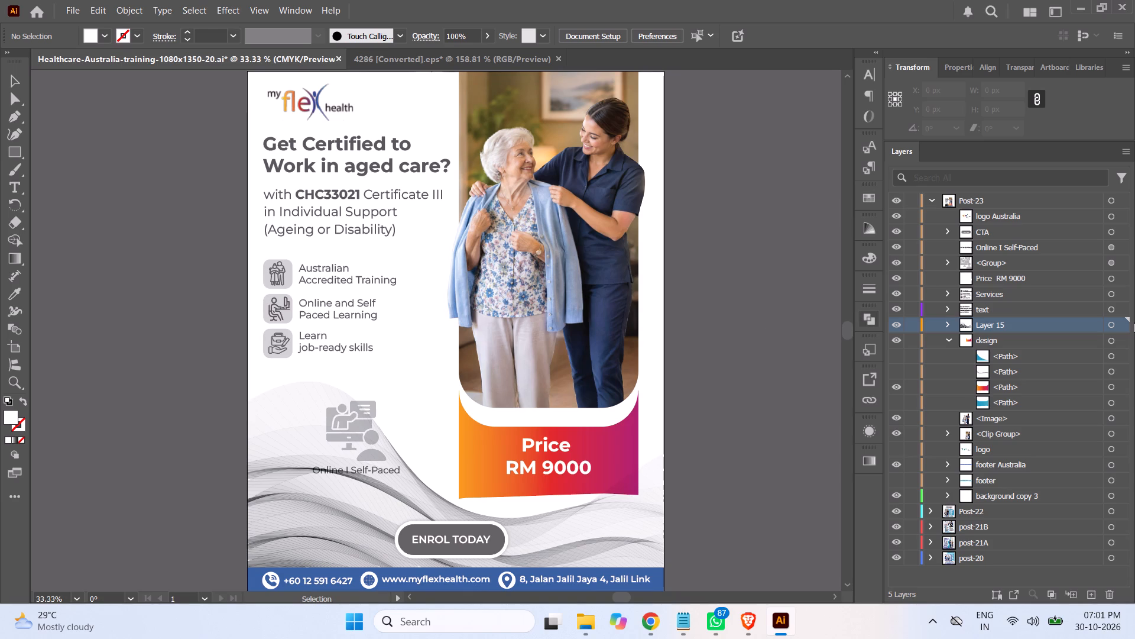
{"action": "left_click", "coordinate": [1110, 389]}
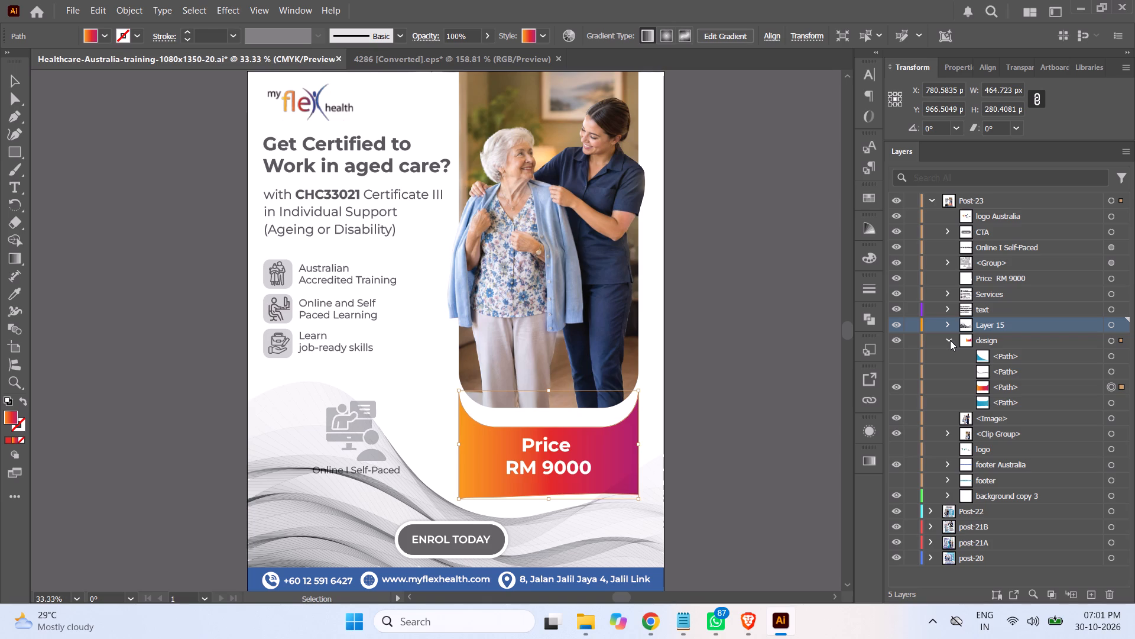
{"action": "left_click", "coordinate": [767, 344]}
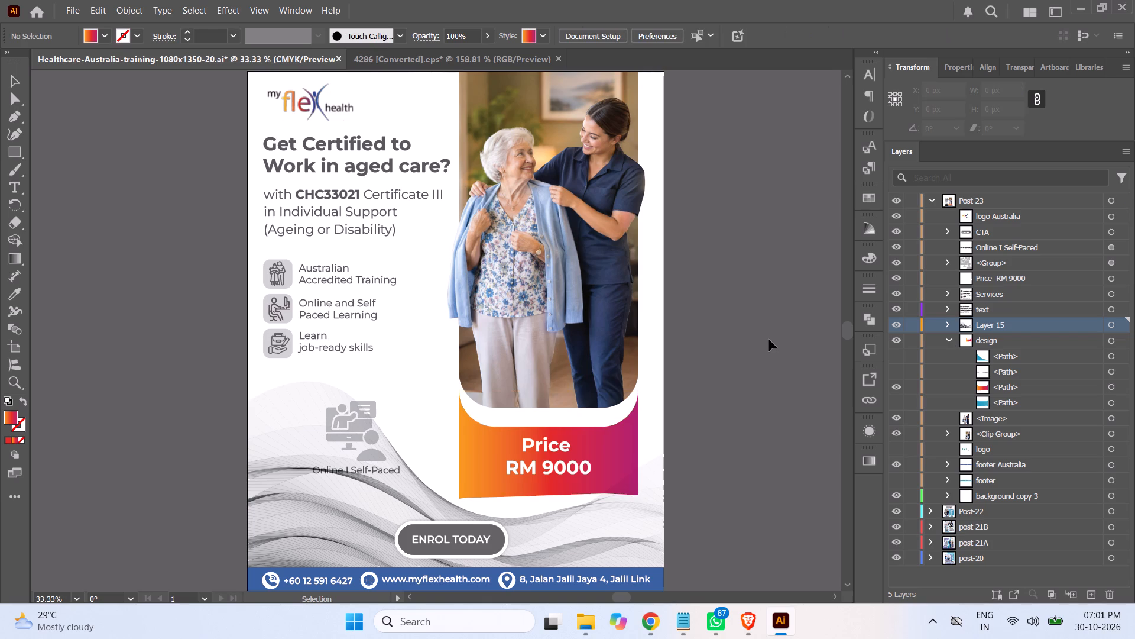
{"action": "scroll", "coordinate": [769, 340], "scroll_direction": "up", "scroll_amount": 3}
{"action": "scroll", "coordinate": [769, 340], "scroll_direction": "down", "scroll_amount": 1}
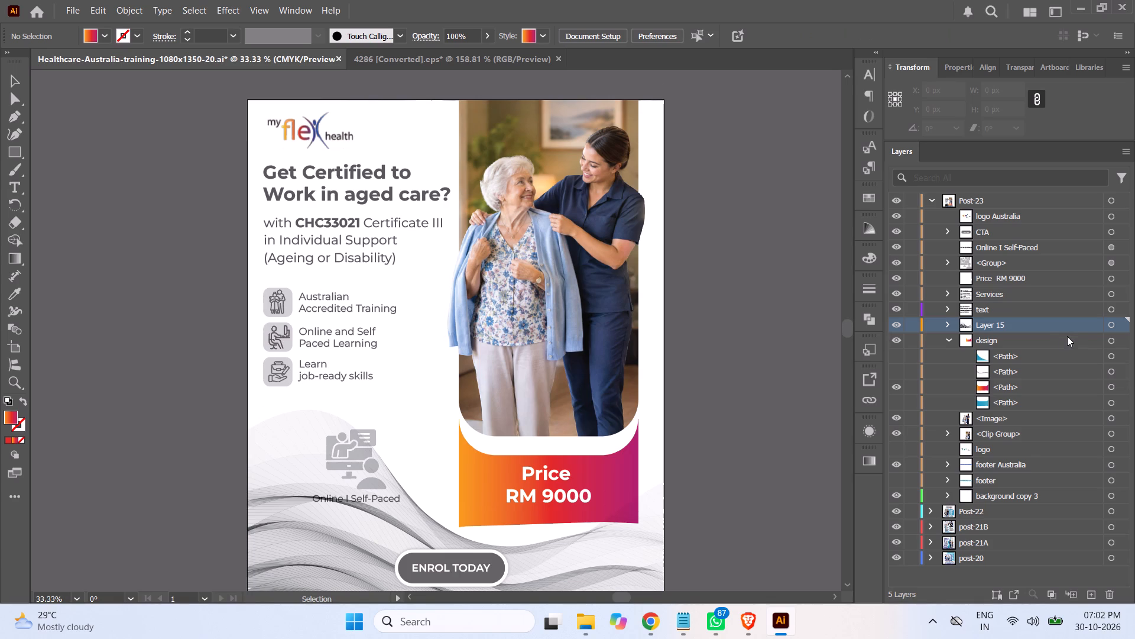
{"action": "left_click", "coordinate": [1107, 326]}
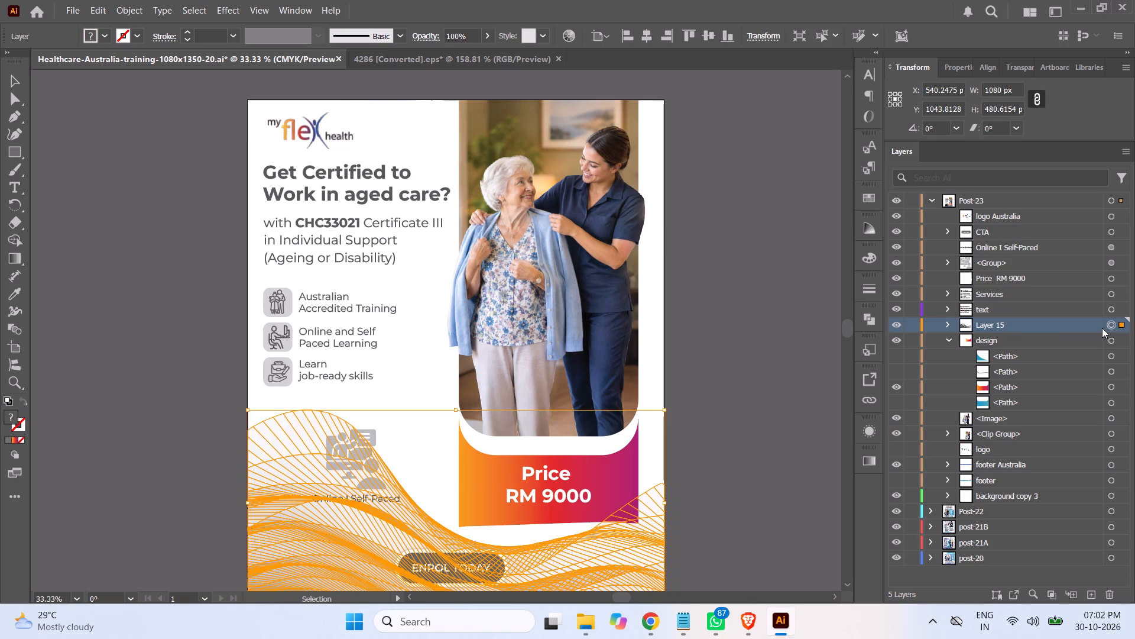
{"action": "left_click", "coordinate": [774, 325]}
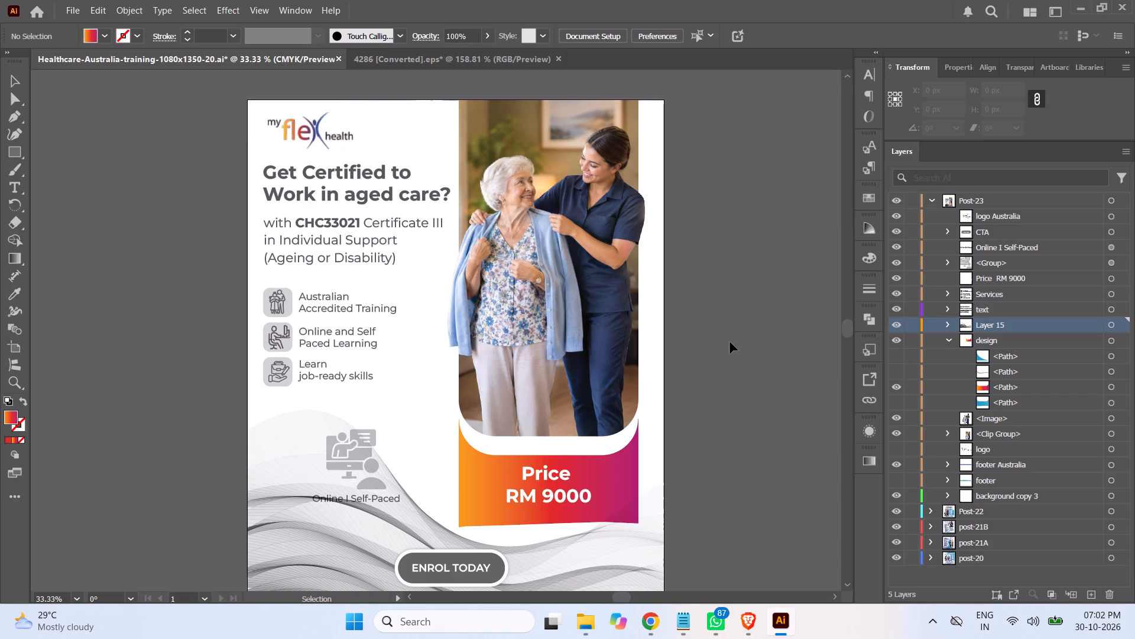
Duplicate the photo's clipping shape named image from the Clip Group and place the copy in the design sublayer, above the gradient path.
{"action": "scroll", "coordinate": [730, 342], "scroll_direction": "down", "scroll_amount": 1}
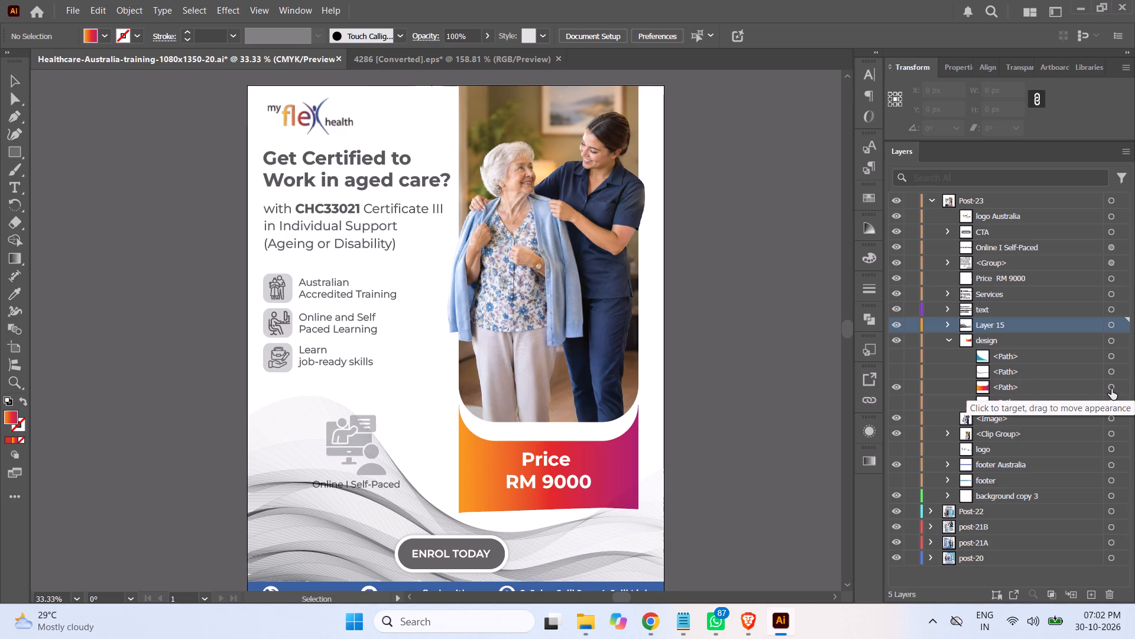
{"action": "left_click", "coordinate": [948, 433]}
{"action": "left_click", "coordinate": [1039, 450]}
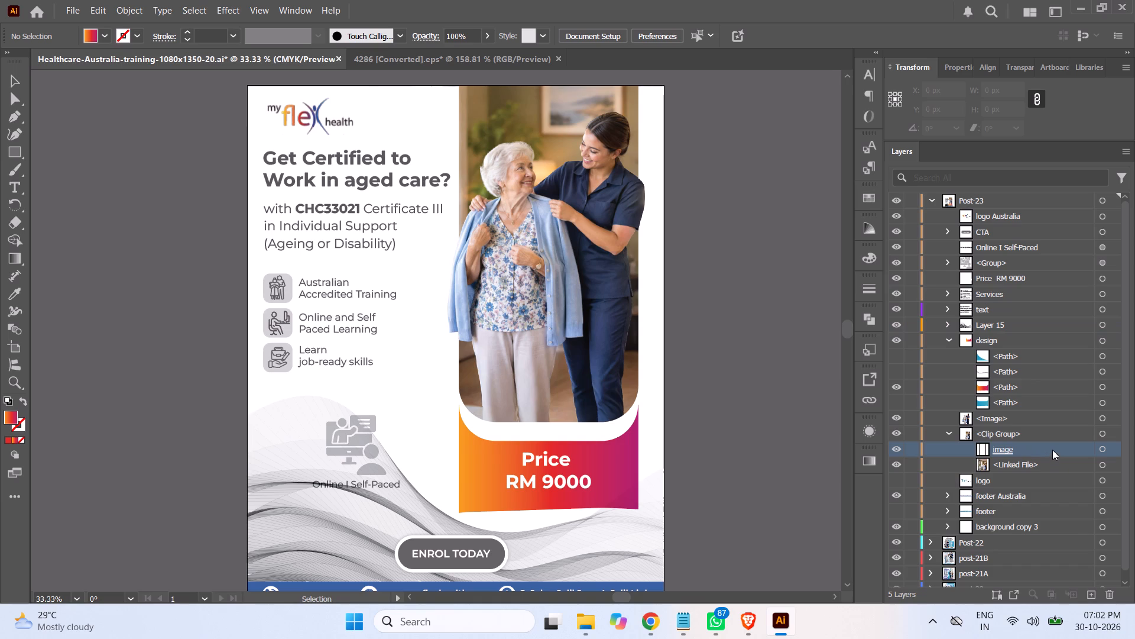
{"action": "left_click_drag", "start_coordinate": [1052, 450], "coordinate": [1094, 593]}
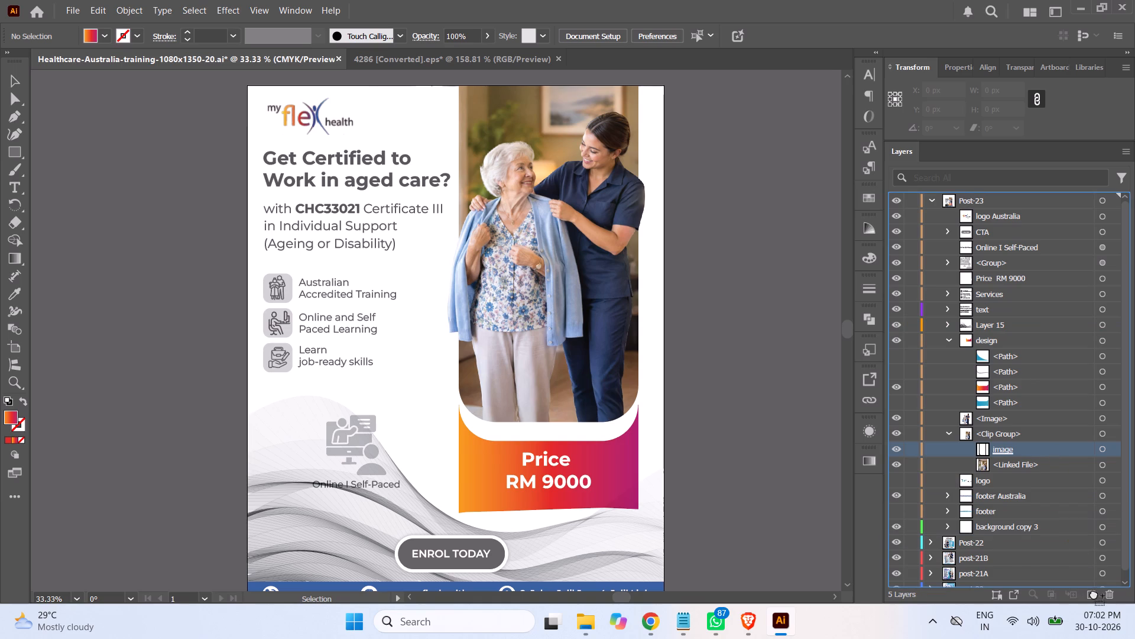
{"action": "left_click_drag", "start_coordinate": [1094, 593], "coordinate": [1094, 593]}
{"action": "left_click", "coordinate": [1015, 451]}
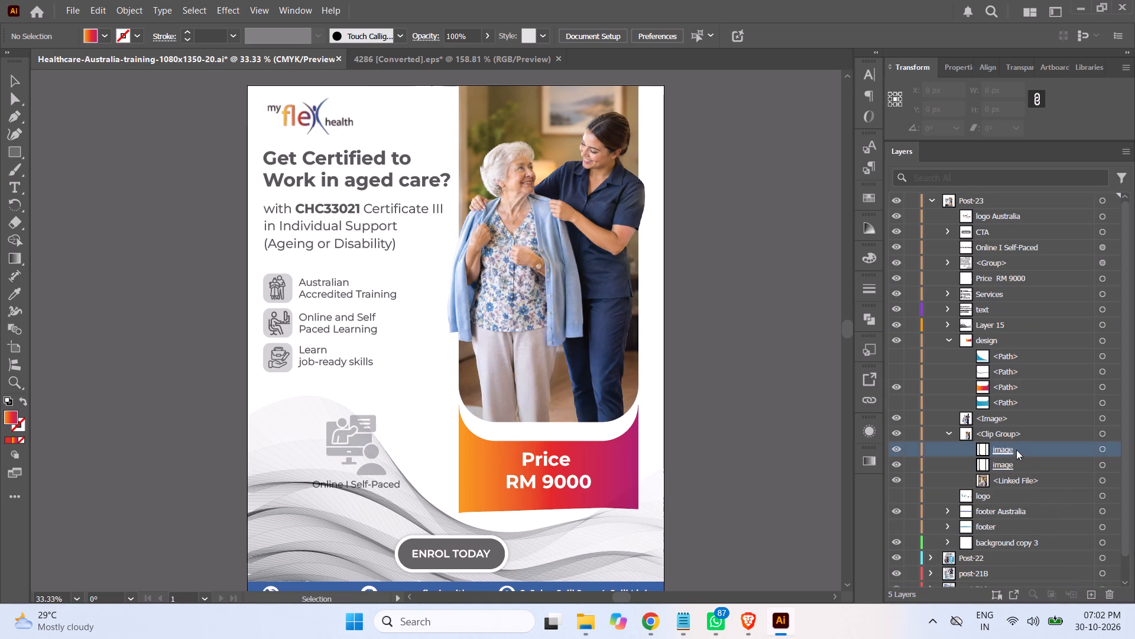
{"action": "left_click_drag", "start_coordinate": [1016, 451], "coordinate": [1011, 381]}
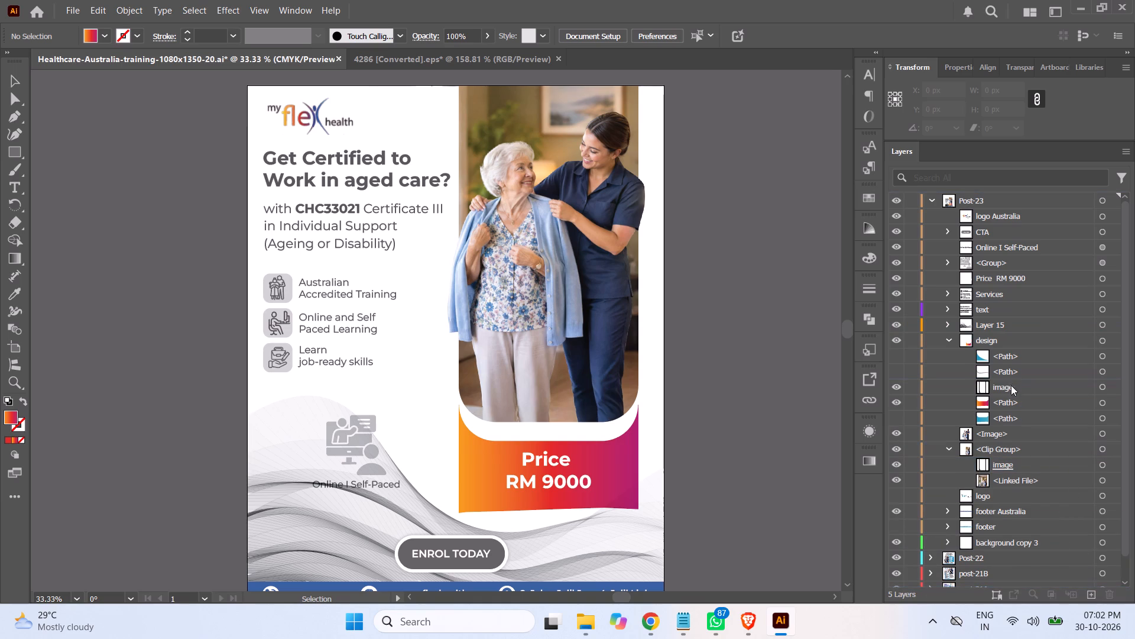
{"action": "left_click", "coordinate": [946, 450]}
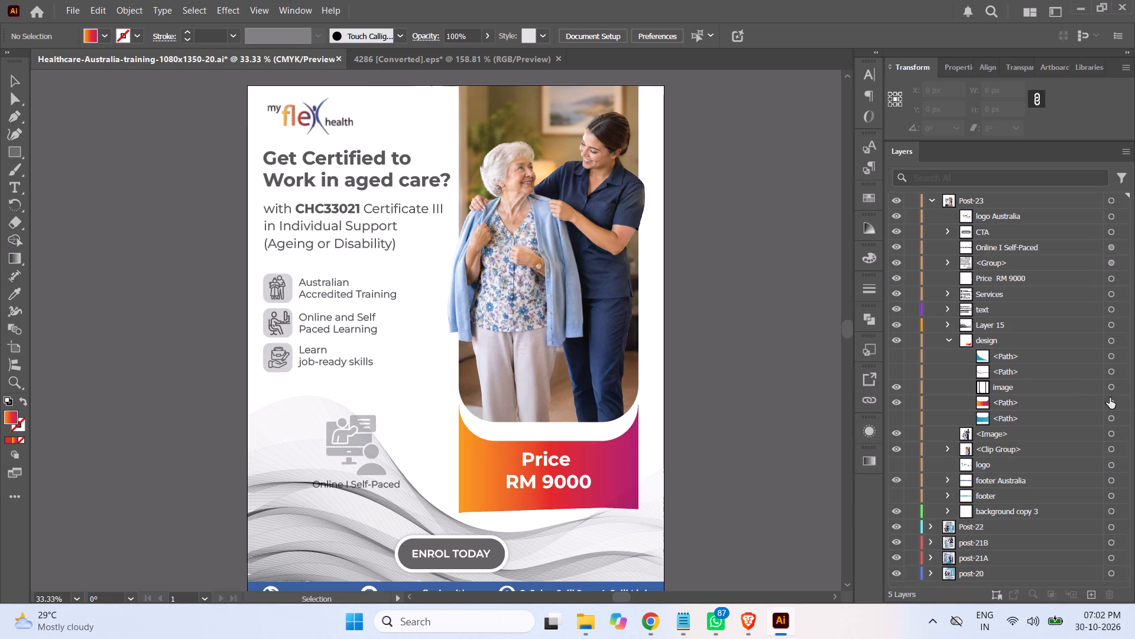
Fill the copied image shape in the design sublayer with dark red #ad2a2a.
{"action": "left_click", "coordinate": [1113, 386]}
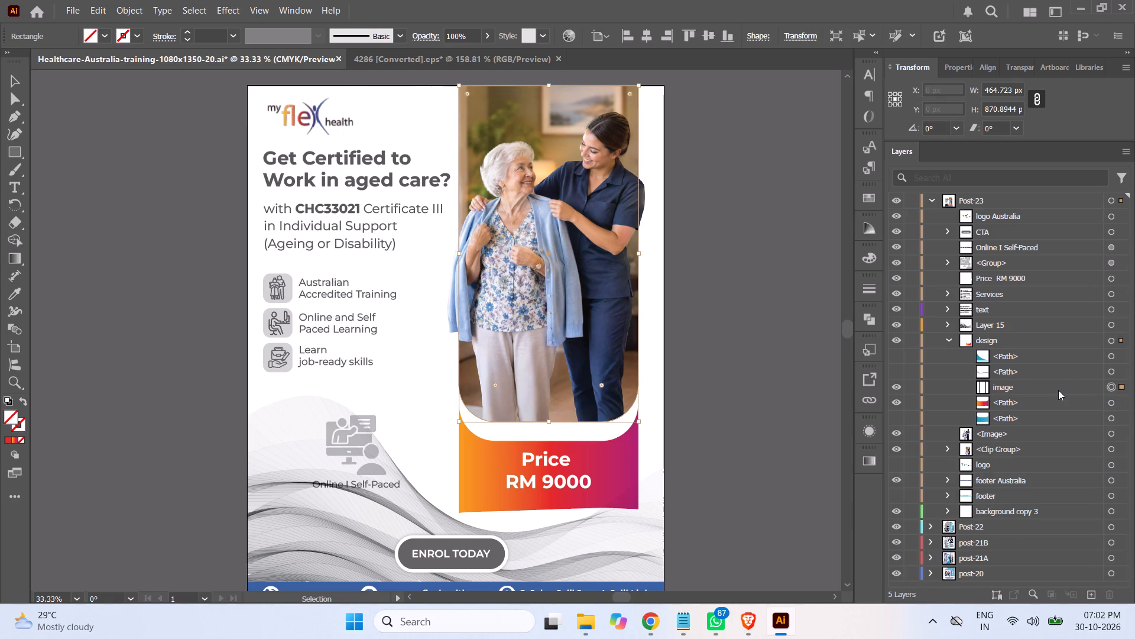
{"action": "double_click", "coordinate": [9, 417]}
{"action": "left_click_drag", "start_coordinate": [777, 248], "coordinate": [820, 241]}
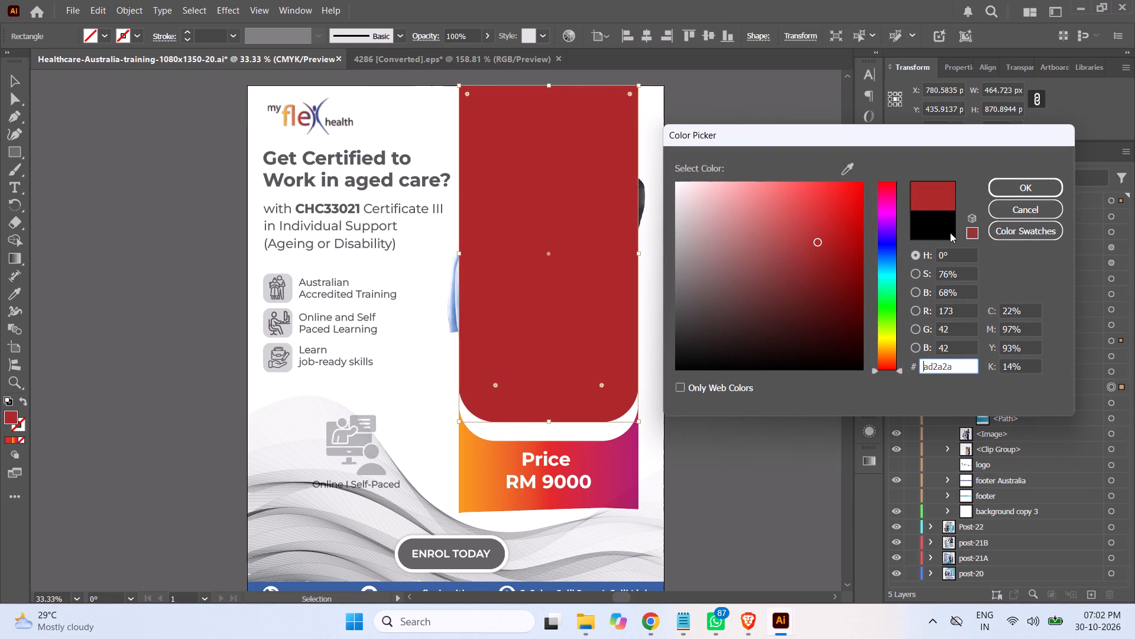
{"action": "left_click", "coordinate": [1010, 186]}
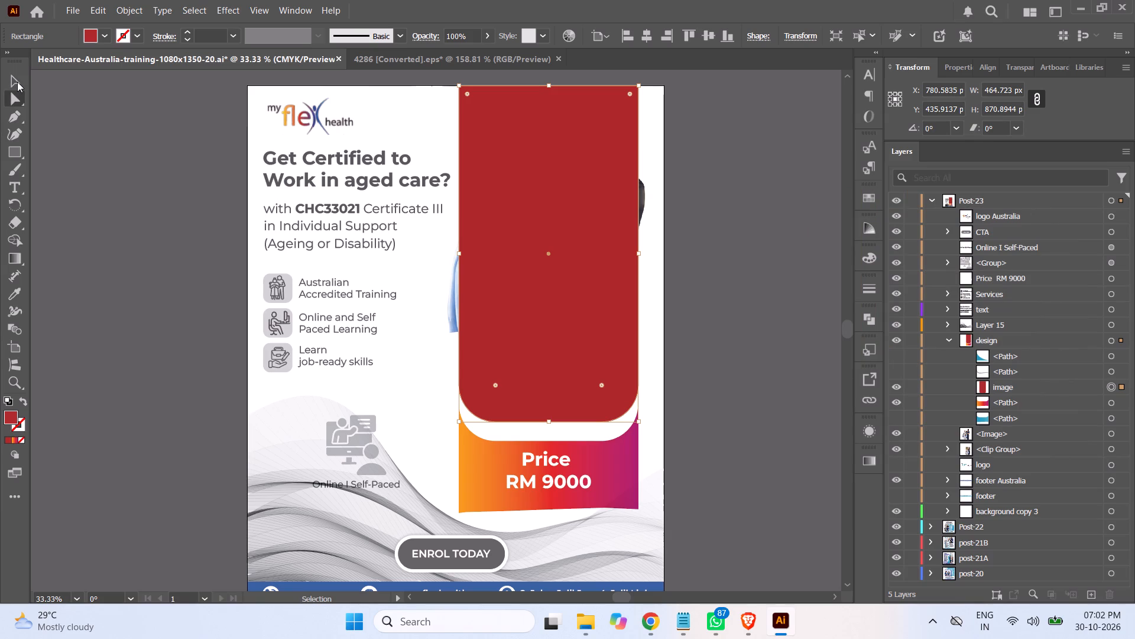
Duplicate the dark red image shape within the design sublayer.
{"action": "left_click", "coordinate": [17, 82]}
{"action": "left_click_drag", "start_coordinate": [1021, 390], "coordinate": [1094, 594]}
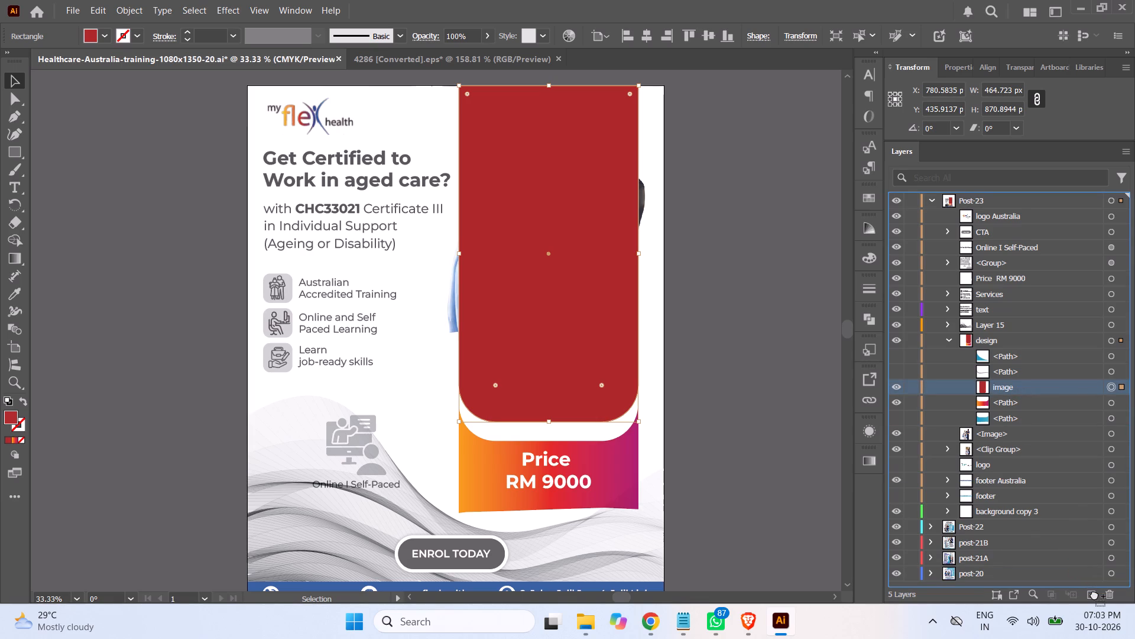
{"action": "left_click_drag", "start_coordinate": [1094, 594], "coordinate": [1095, 593]}
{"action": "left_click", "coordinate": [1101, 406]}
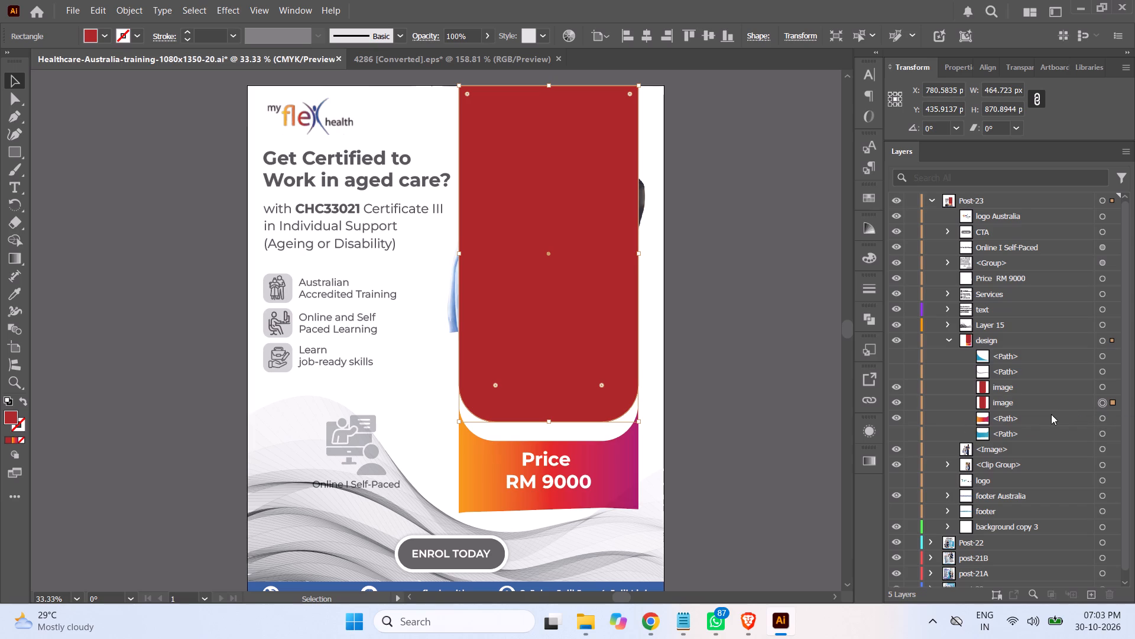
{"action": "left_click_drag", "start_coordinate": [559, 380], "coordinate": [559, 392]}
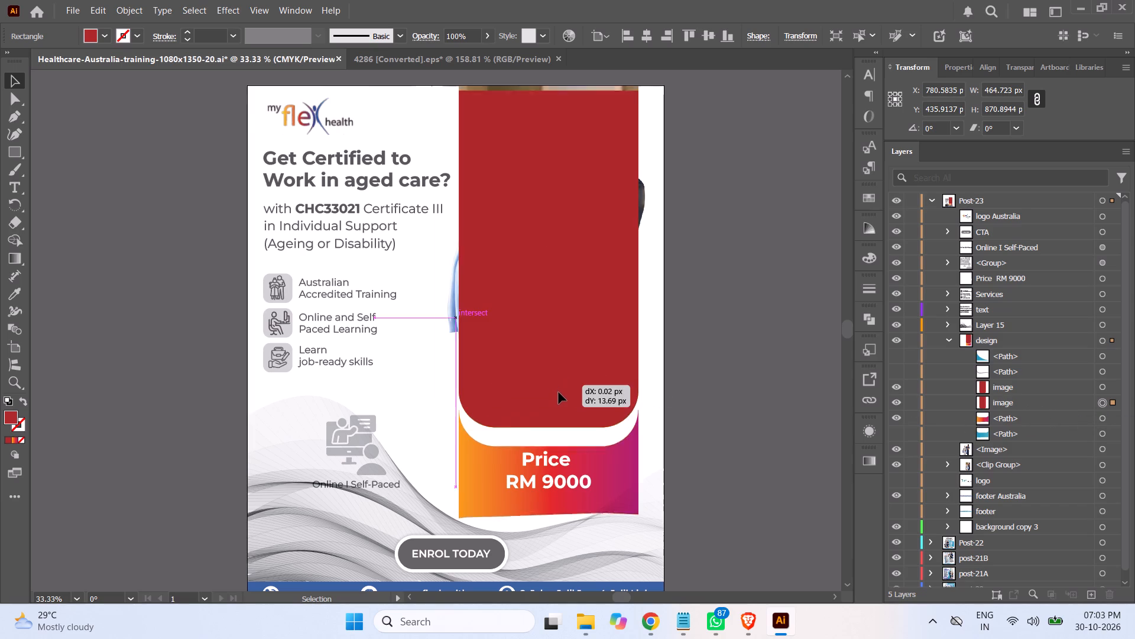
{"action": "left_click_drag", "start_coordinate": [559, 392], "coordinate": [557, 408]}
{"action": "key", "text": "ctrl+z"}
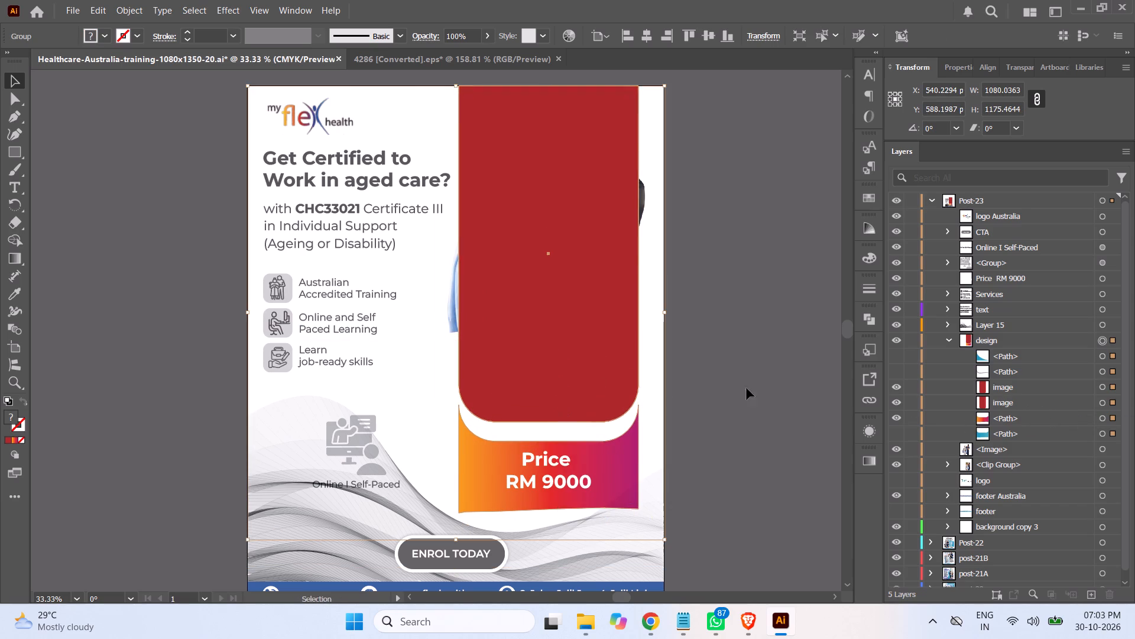
Move the lower red image shape straight down about 256 px so its rounded bottom sits below the price text.
{"action": "left_click", "coordinate": [1104, 402]}
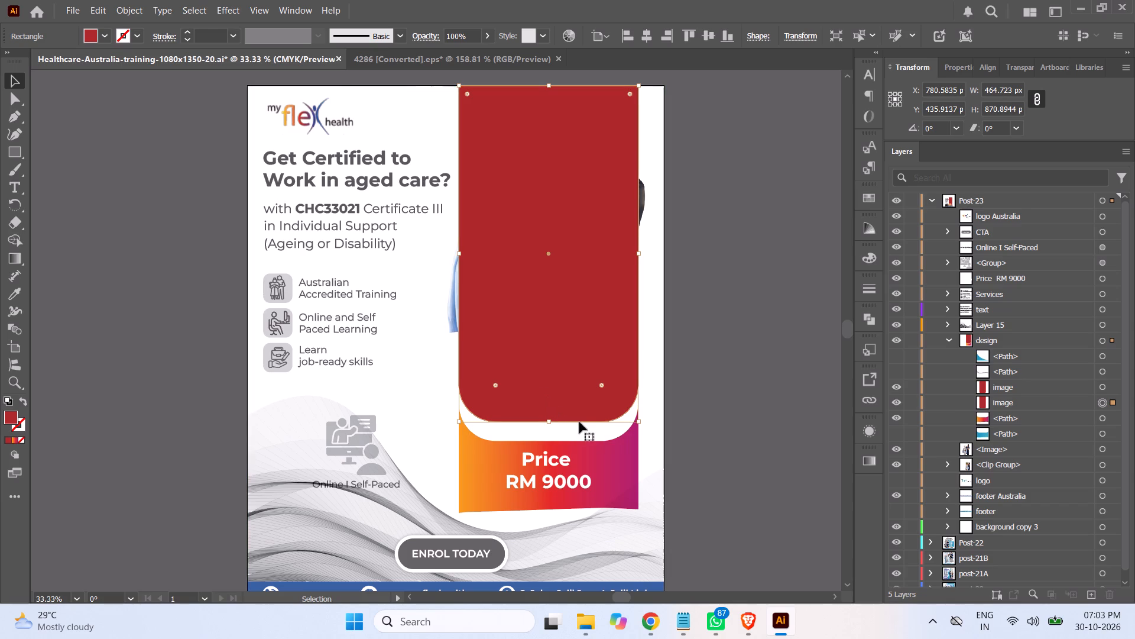
{"action": "left_click_drag", "start_coordinate": [577, 422], "coordinate": [578, 432]}
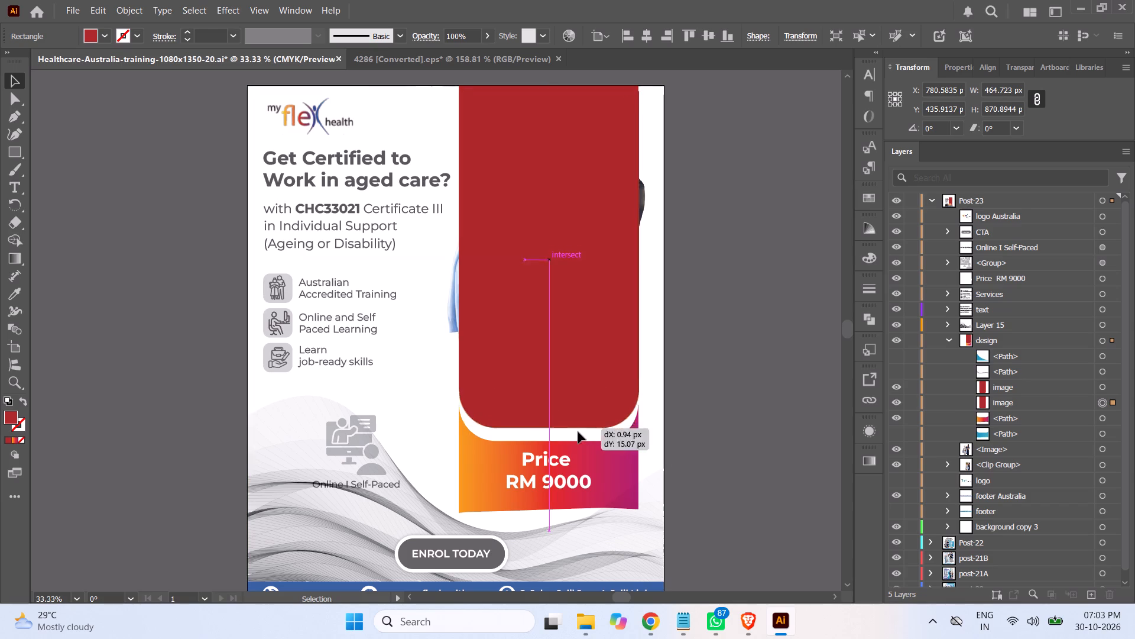
{"action": "left_click_drag", "start_coordinate": [578, 432], "coordinate": [580, 532]}
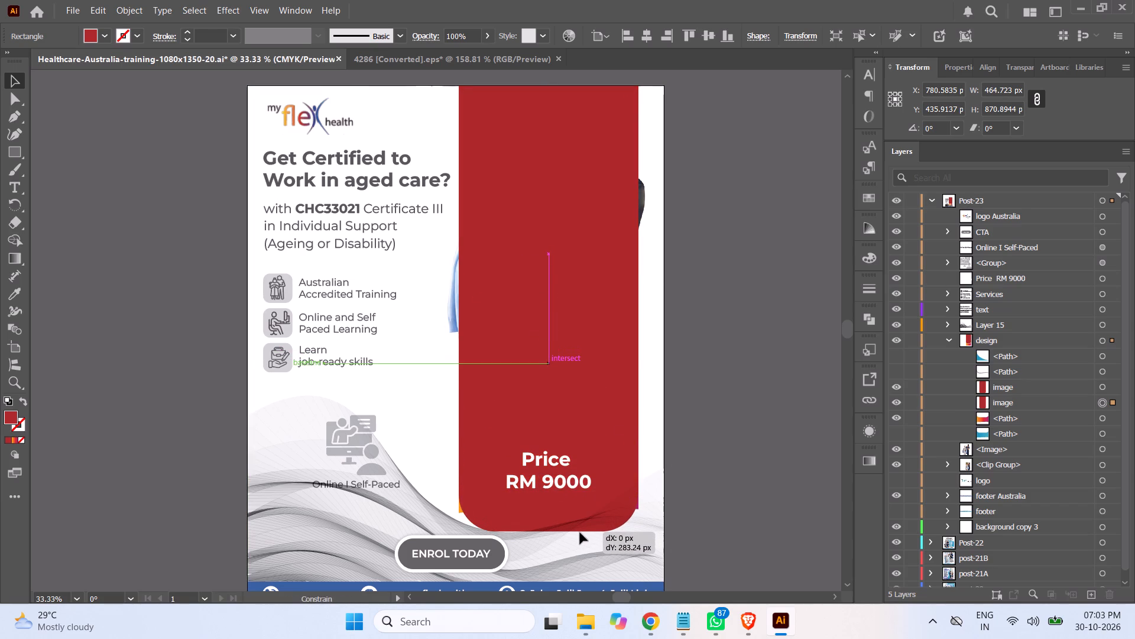
{"action": "left_click_drag", "start_coordinate": [580, 532], "coordinate": [579, 530]}
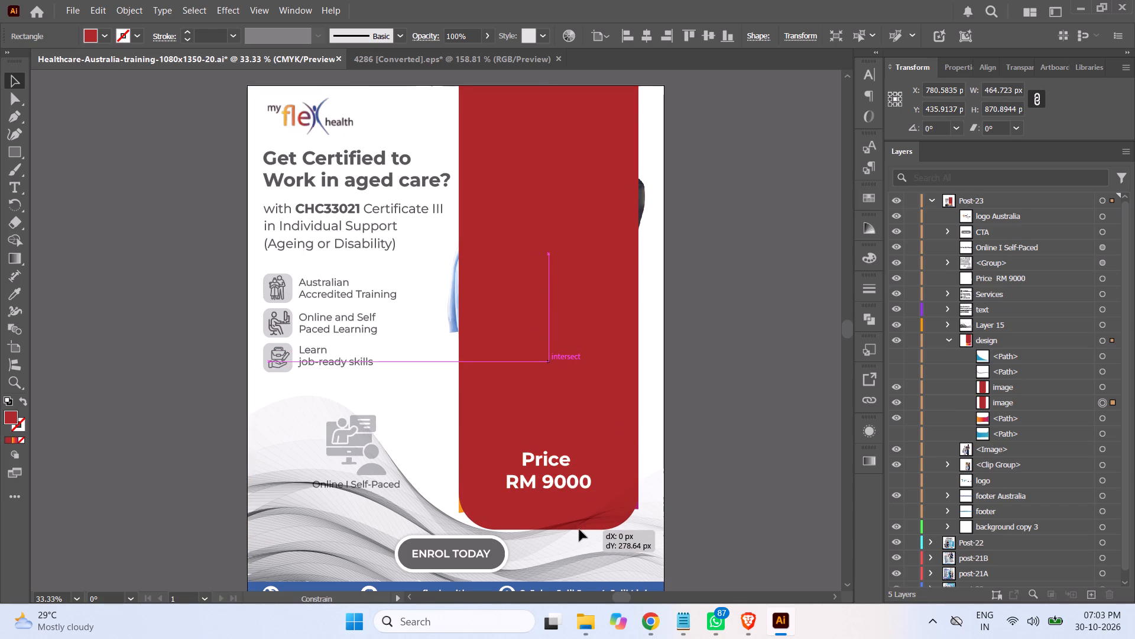
{"action": "left_click_drag", "start_coordinate": [579, 530], "coordinate": [579, 530]}
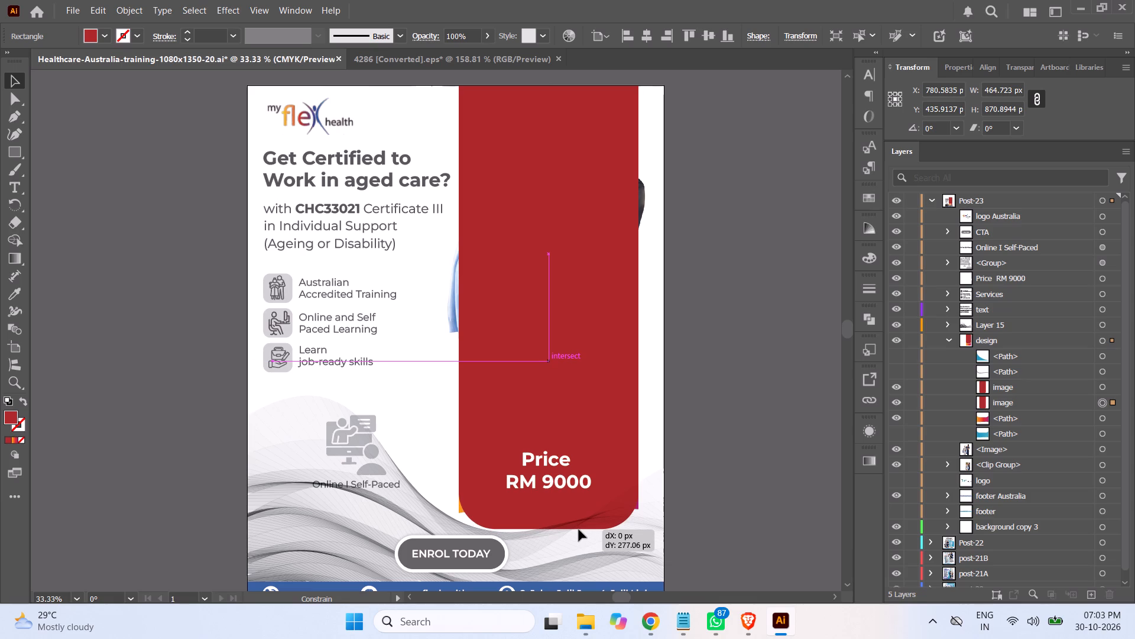
{"action": "left_click_drag", "start_coordinate": [579, 530], "coordinate": [578, 522]}
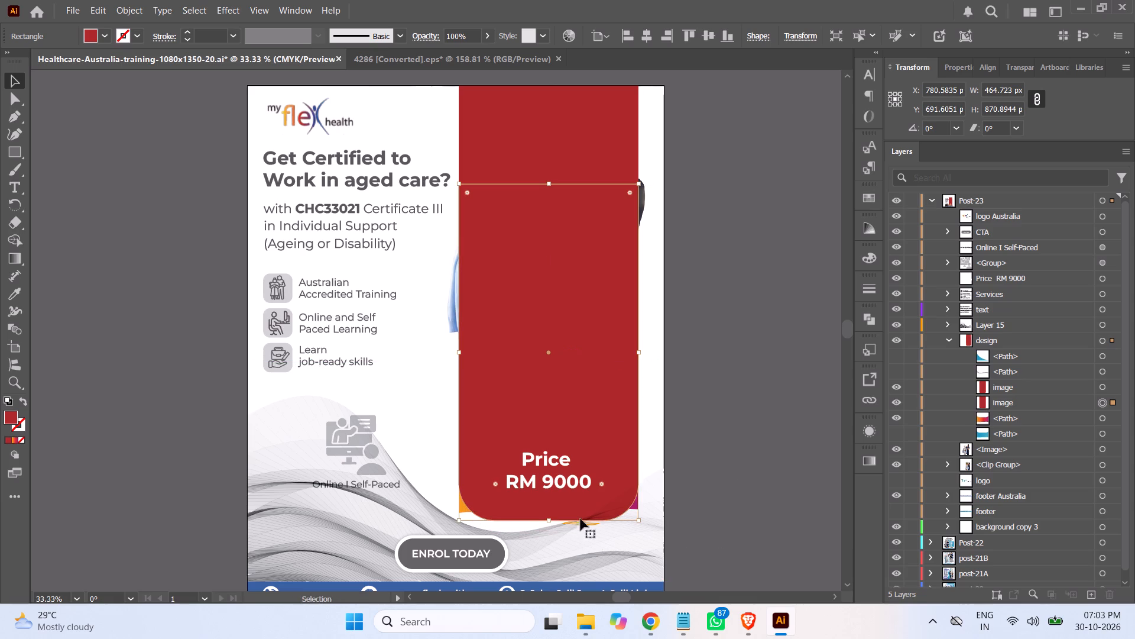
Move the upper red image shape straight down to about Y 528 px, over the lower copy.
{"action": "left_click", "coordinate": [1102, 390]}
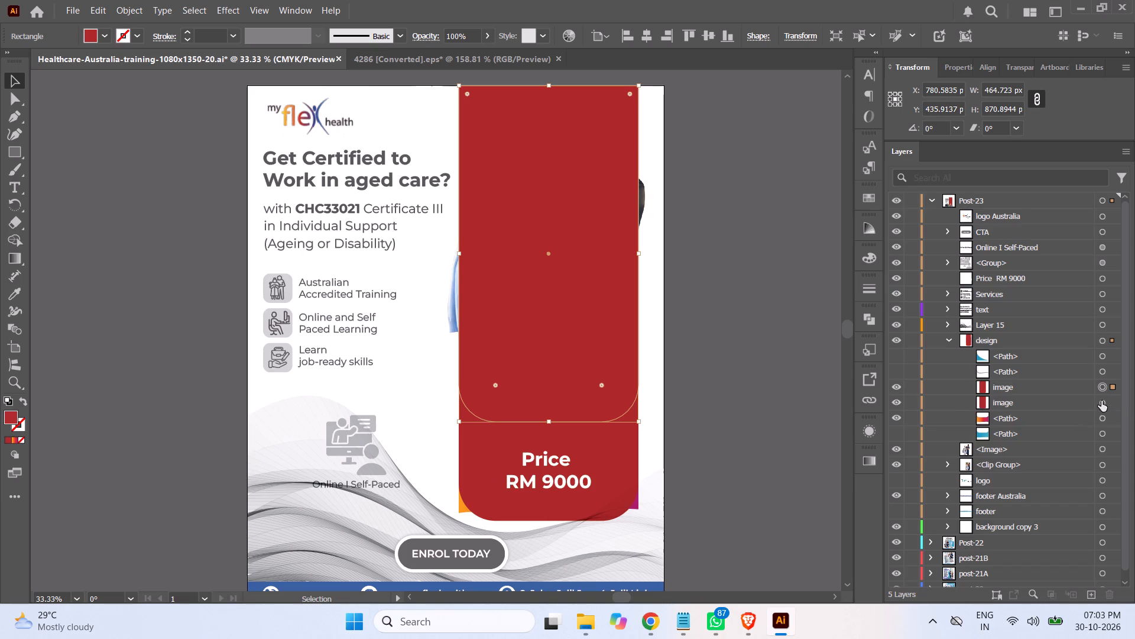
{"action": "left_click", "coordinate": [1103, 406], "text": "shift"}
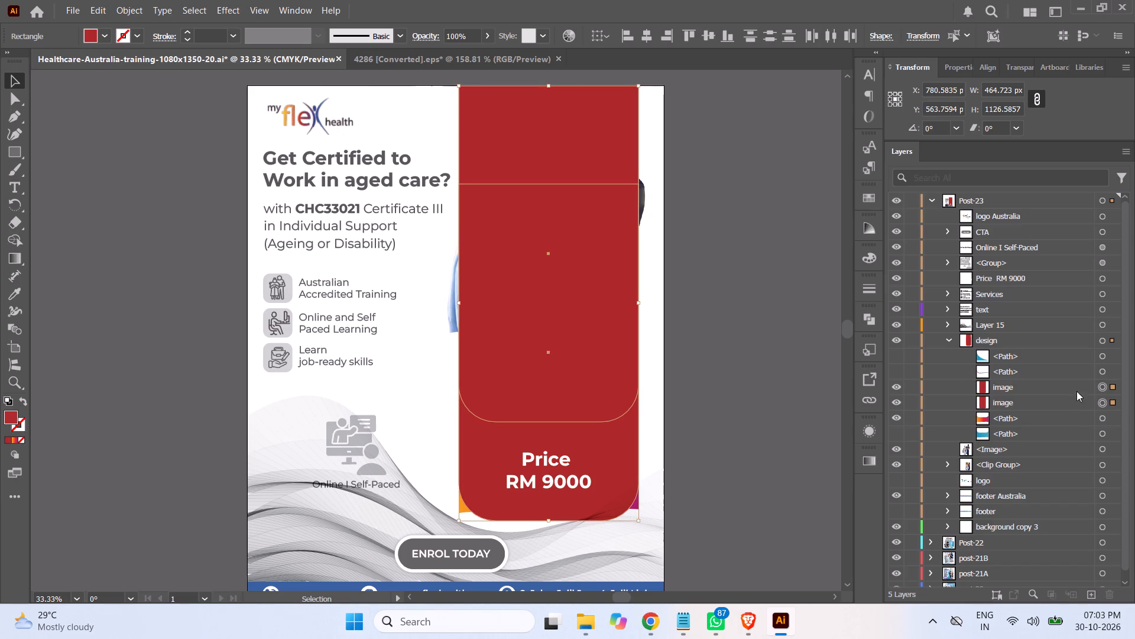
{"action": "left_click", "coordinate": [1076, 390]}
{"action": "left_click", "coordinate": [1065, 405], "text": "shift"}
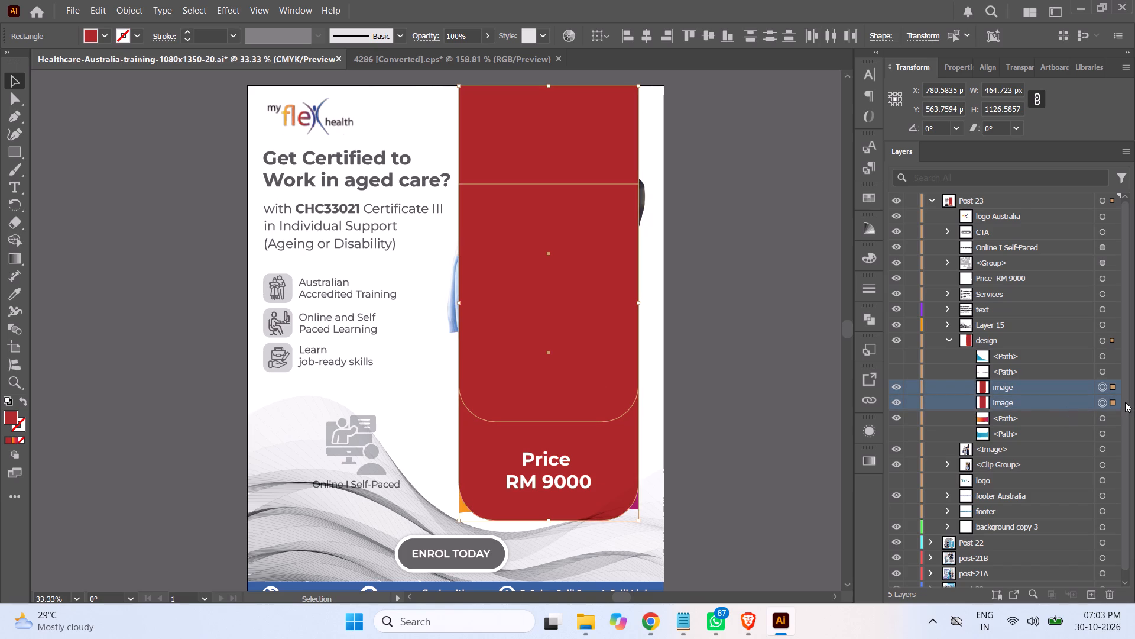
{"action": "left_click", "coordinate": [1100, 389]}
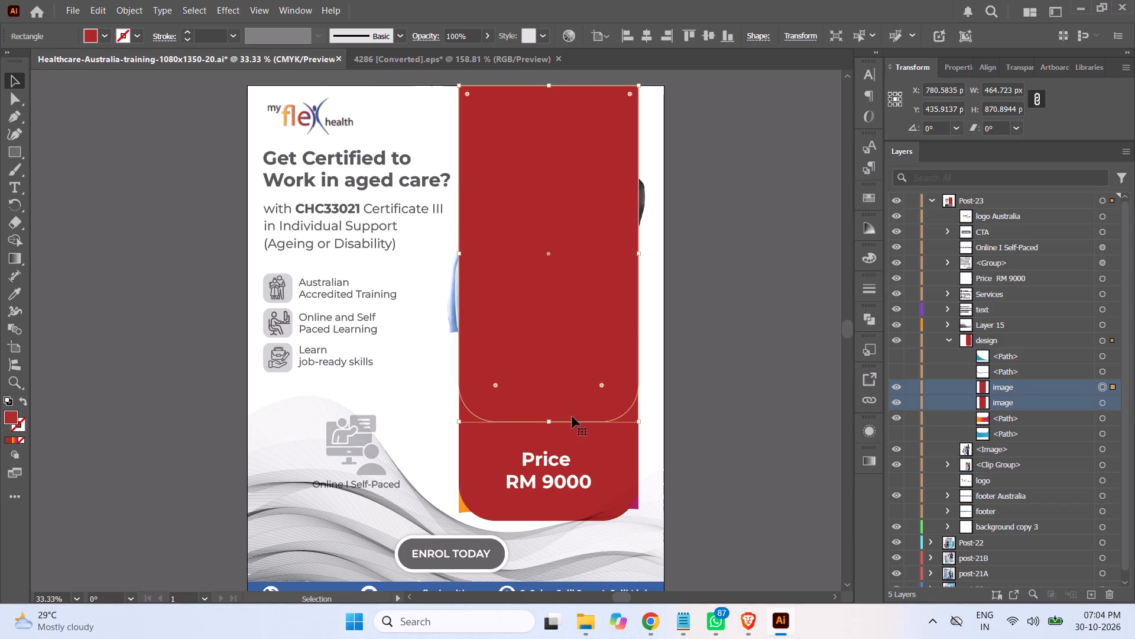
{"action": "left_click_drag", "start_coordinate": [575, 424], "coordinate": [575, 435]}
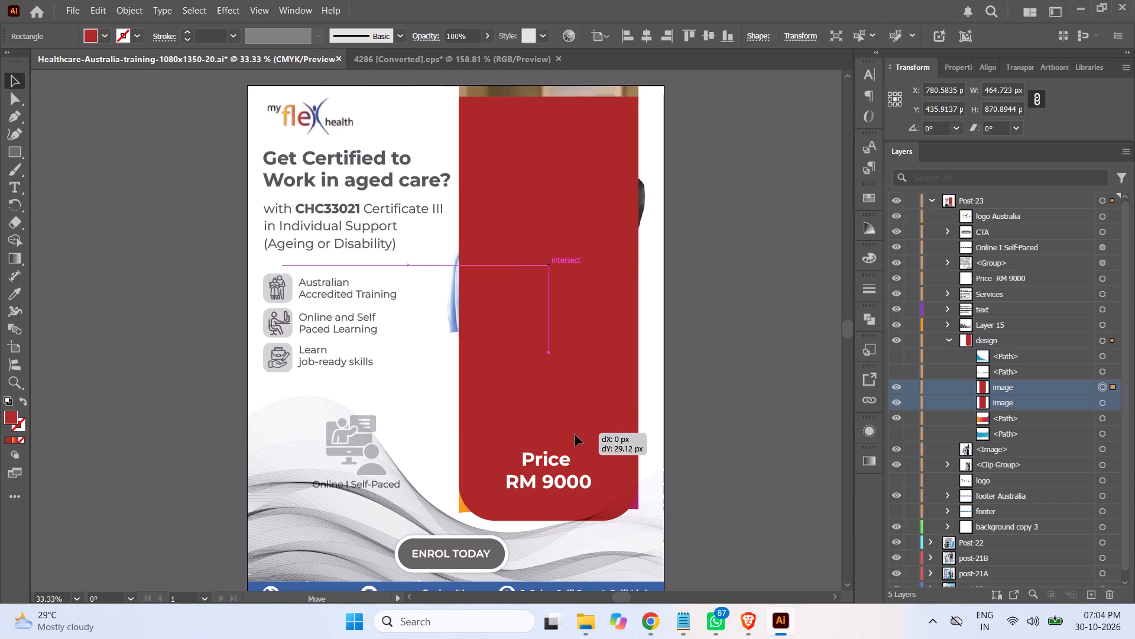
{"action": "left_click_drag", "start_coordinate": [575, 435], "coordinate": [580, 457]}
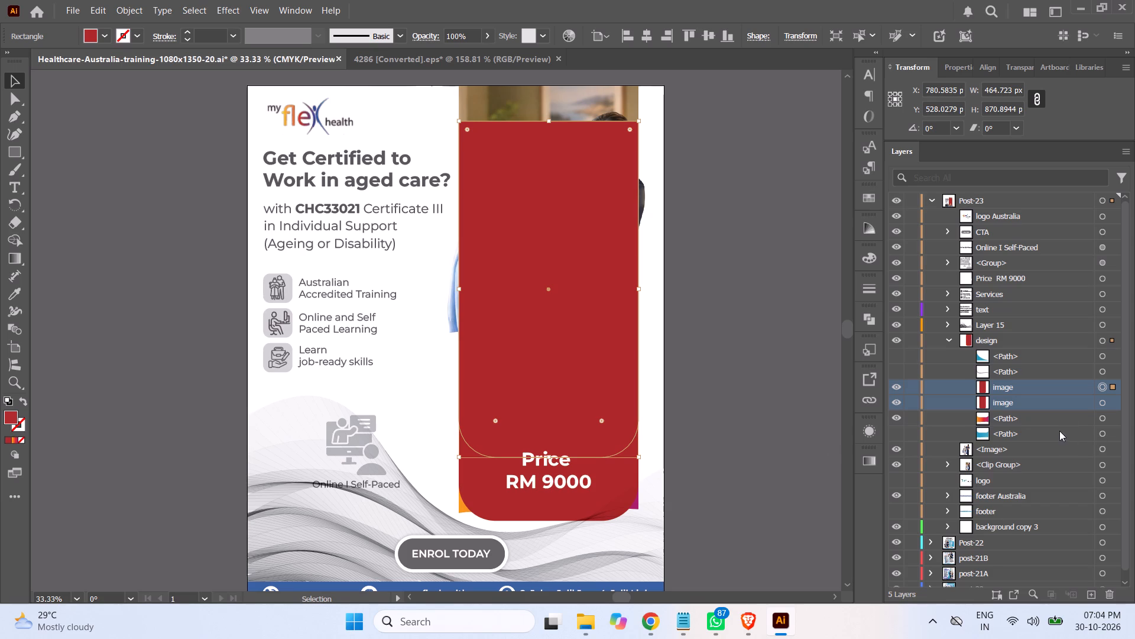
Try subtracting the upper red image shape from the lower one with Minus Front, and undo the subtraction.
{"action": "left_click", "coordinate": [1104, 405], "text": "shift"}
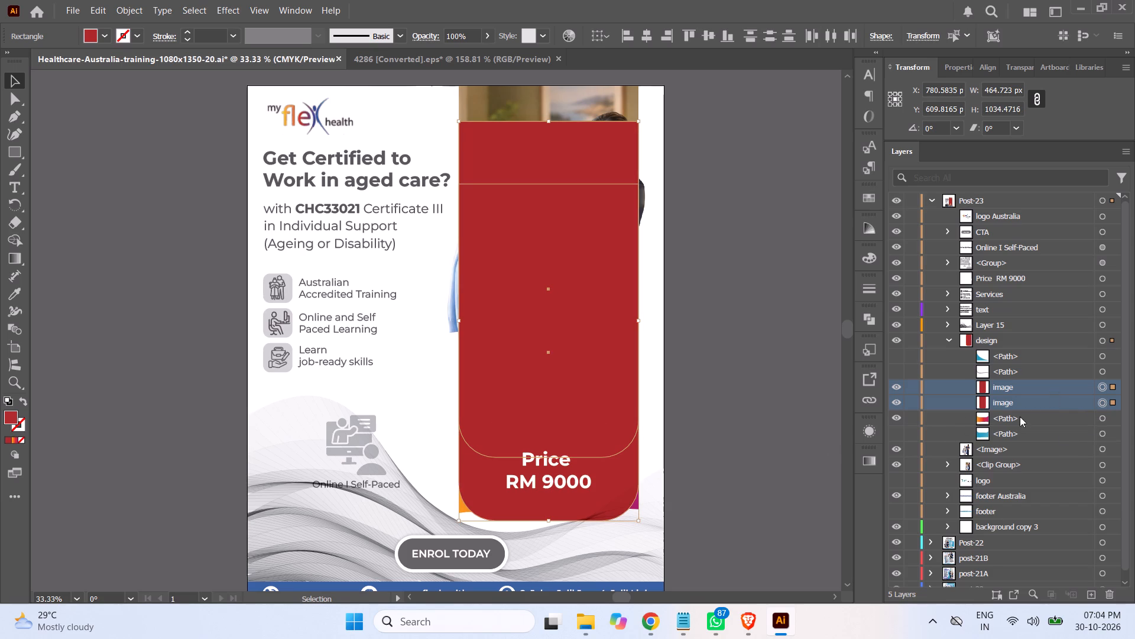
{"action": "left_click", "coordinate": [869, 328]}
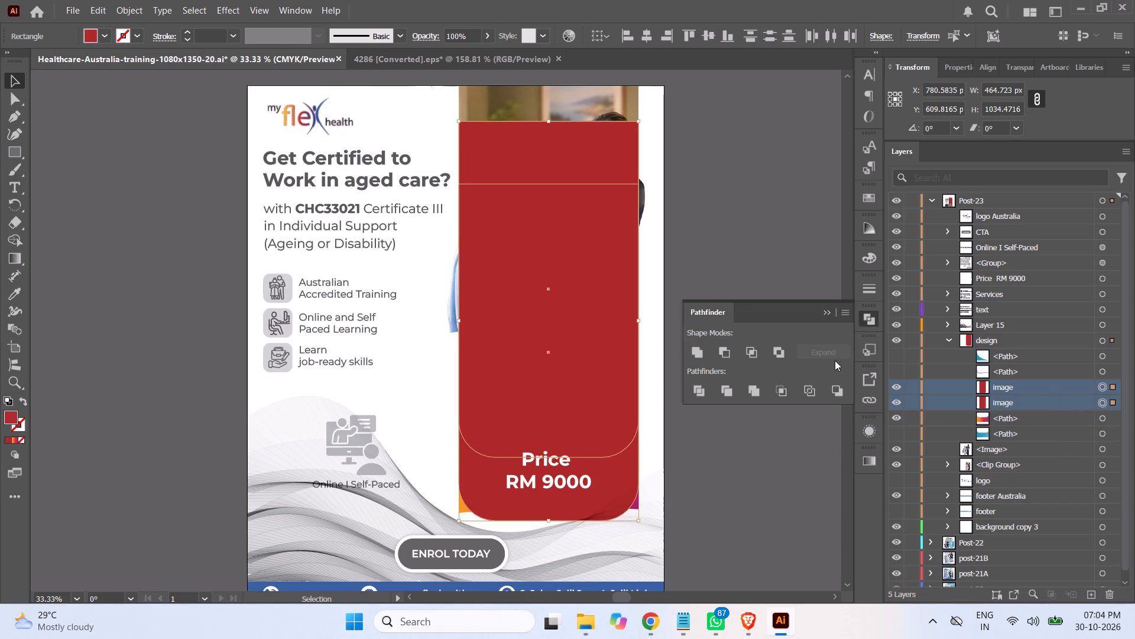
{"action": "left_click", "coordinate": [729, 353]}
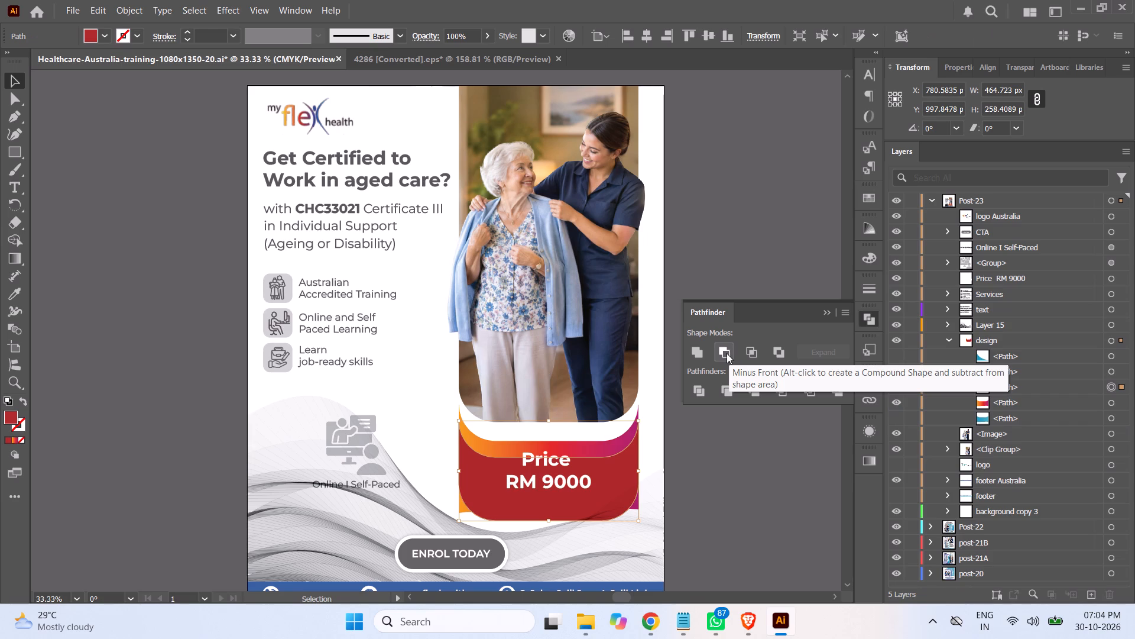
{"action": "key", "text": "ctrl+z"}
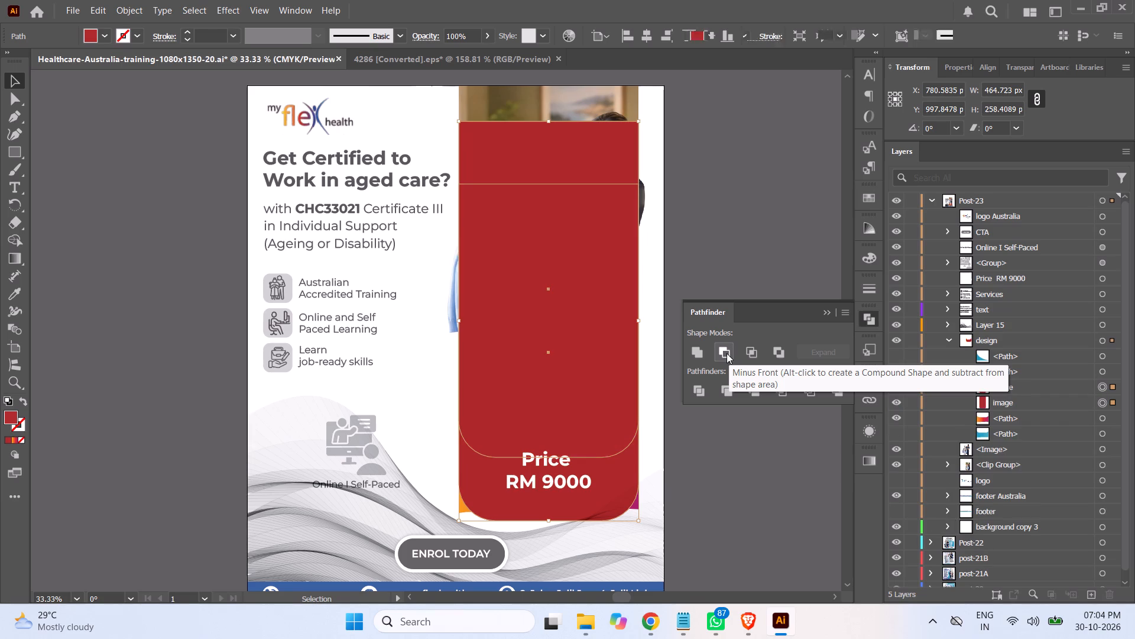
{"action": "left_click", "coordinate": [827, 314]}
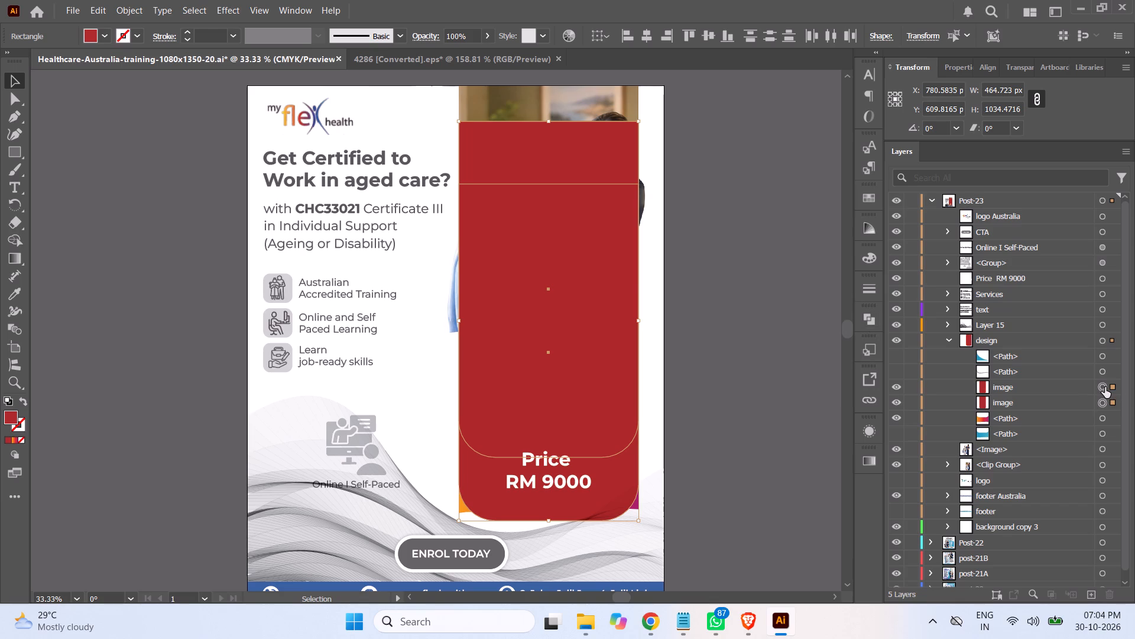
Move the upper red image shape vertically to about Y 463 px, slightly below the photo's bottom edge.
{"action": "left_click", "coordinate": [1105, 387]}
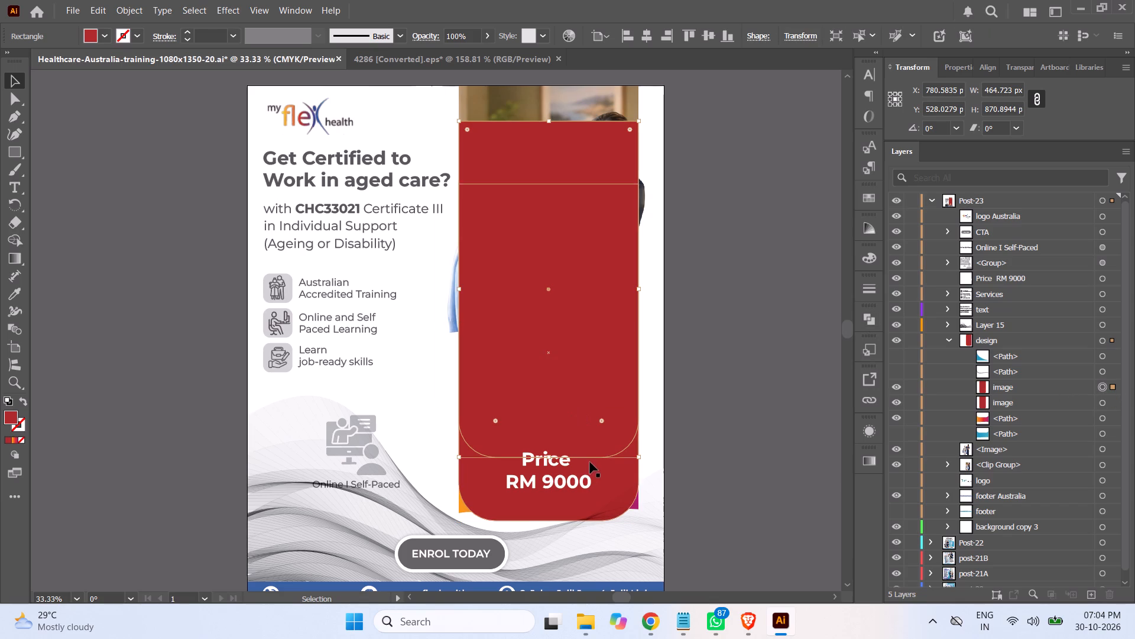
{"action": "left_click_drag", "start_coordinate": [589, 458], "coordinate": [586, 433]}
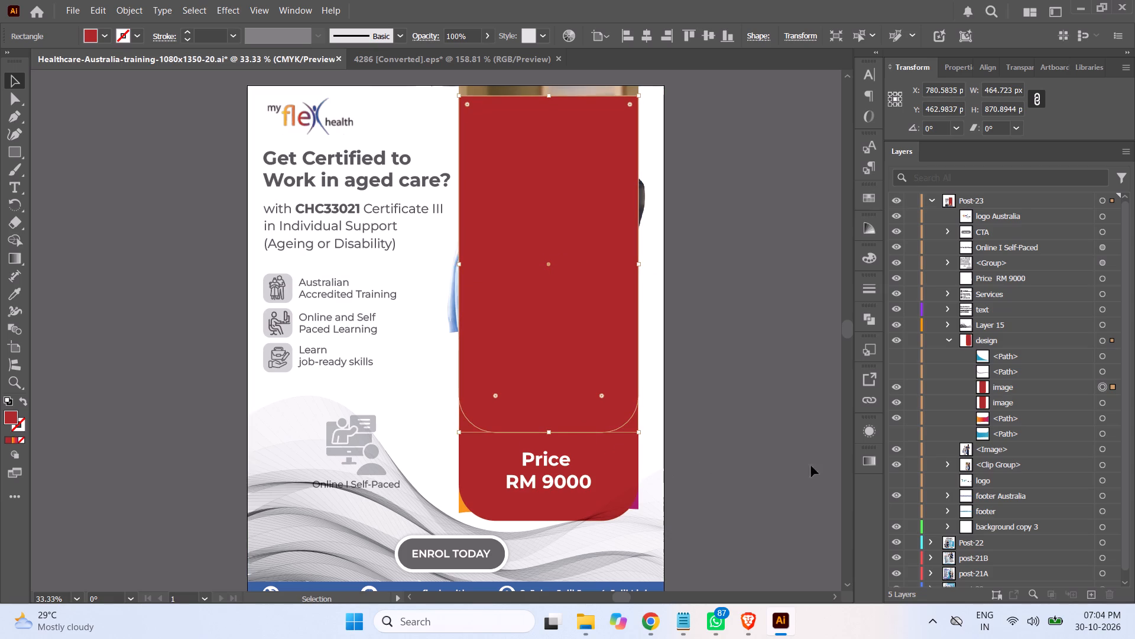
Subtract the upper red image shape from the lower one with Minus Front to form the curved price panel.
{"action": "left_click", "coordinate": [1101, 404], "text": "shift"}
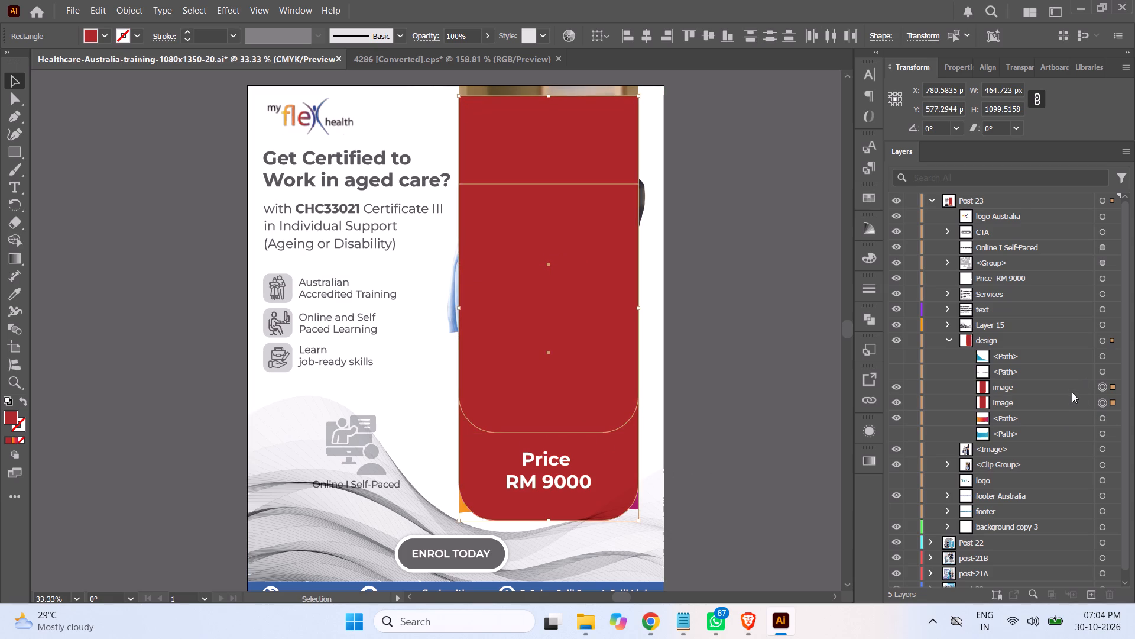
{"action": "left_click", "coordinate": [1071, 392]}
{"action": "left_click", "coordinate": [1059, 405], "text": "shift"}
{"action": "left_click", "coordinate": [870, 322]}
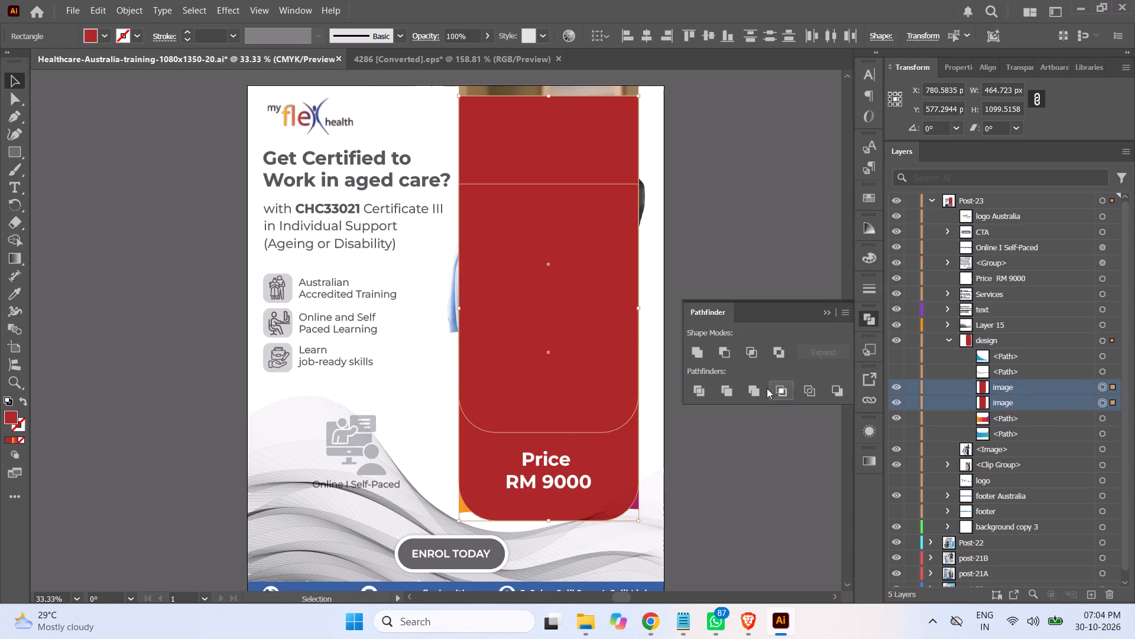
{"action": "left_click", "coordinate": [725, 351]}
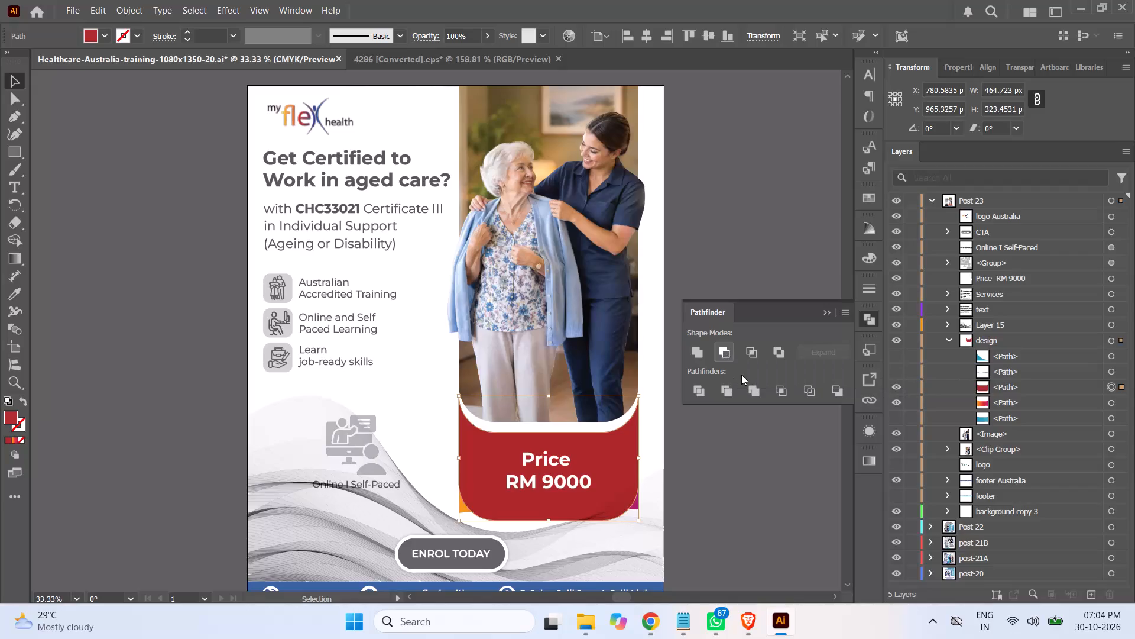
{"action": "left_click", "coordinate": [787, 269]}
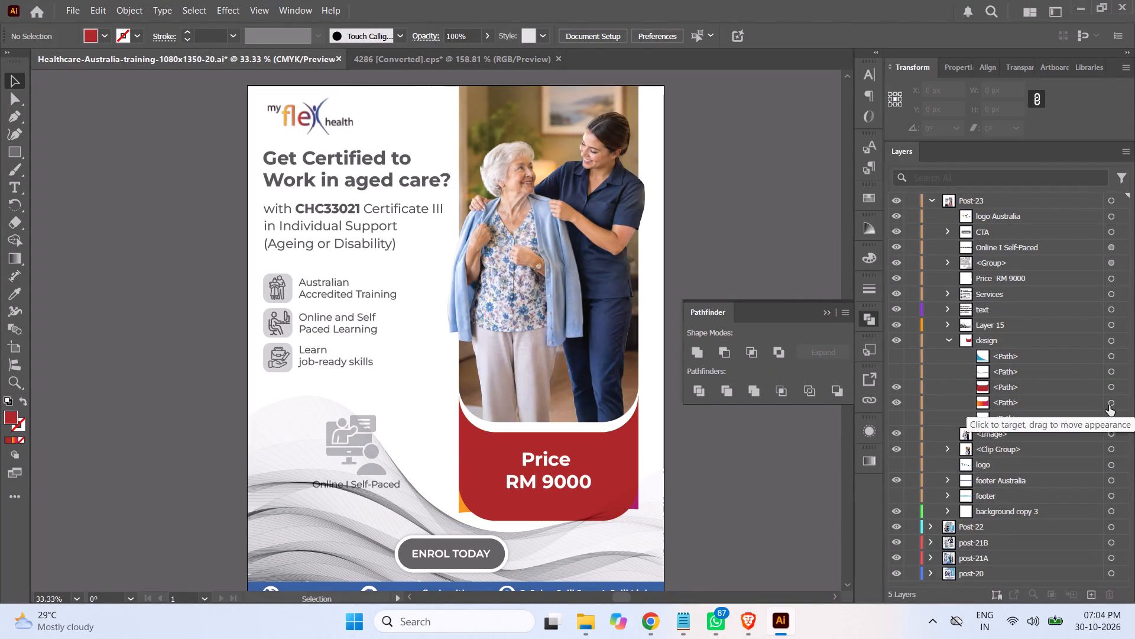
Delete the old gradient path behind the red price shape in the design sublayer.
{"action": "left_click", "coordinate": [1109, 405]}
{"action": "left_click", "coordinate": [1024, 406]}
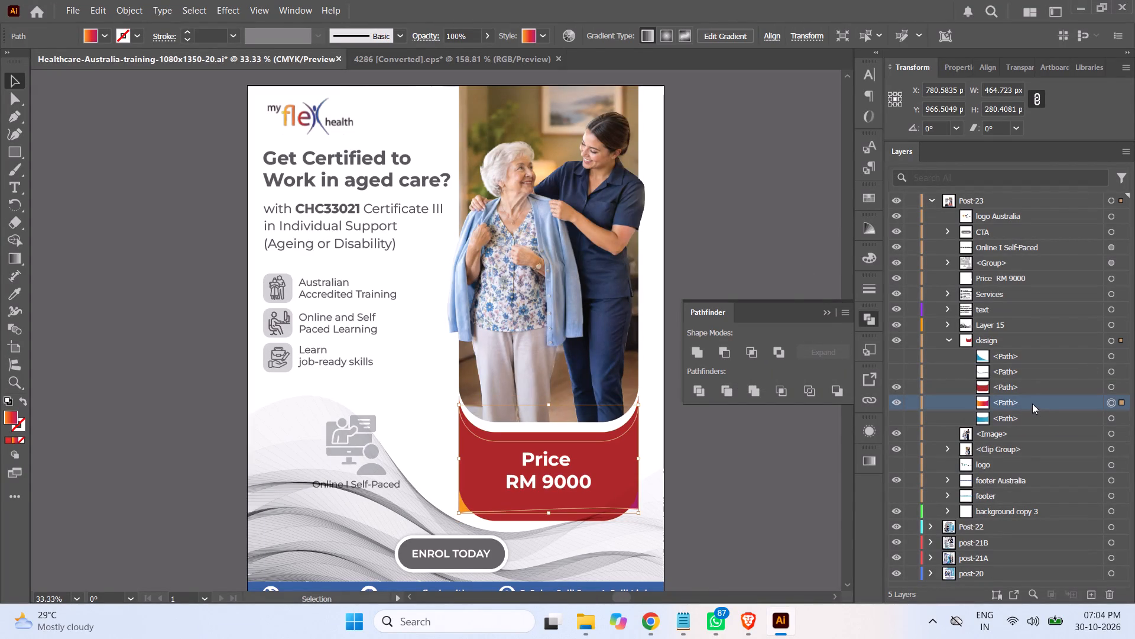
{"action": "left_click", "coordinate": [1032, 404]}
{"action": "left_click_drag", "start_coordinate": [1033, 404], "coordinate": [1133, 586]}
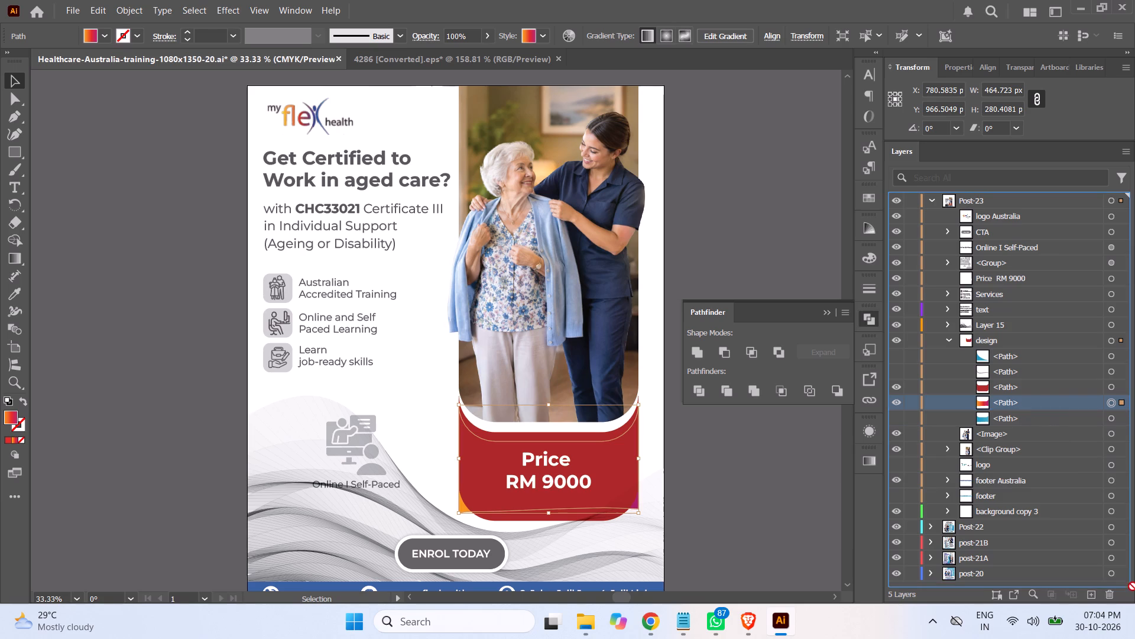
{"action": "left_click_drag", "start_coordinate": [1133, 586], "coordinate": [1112, 595]}
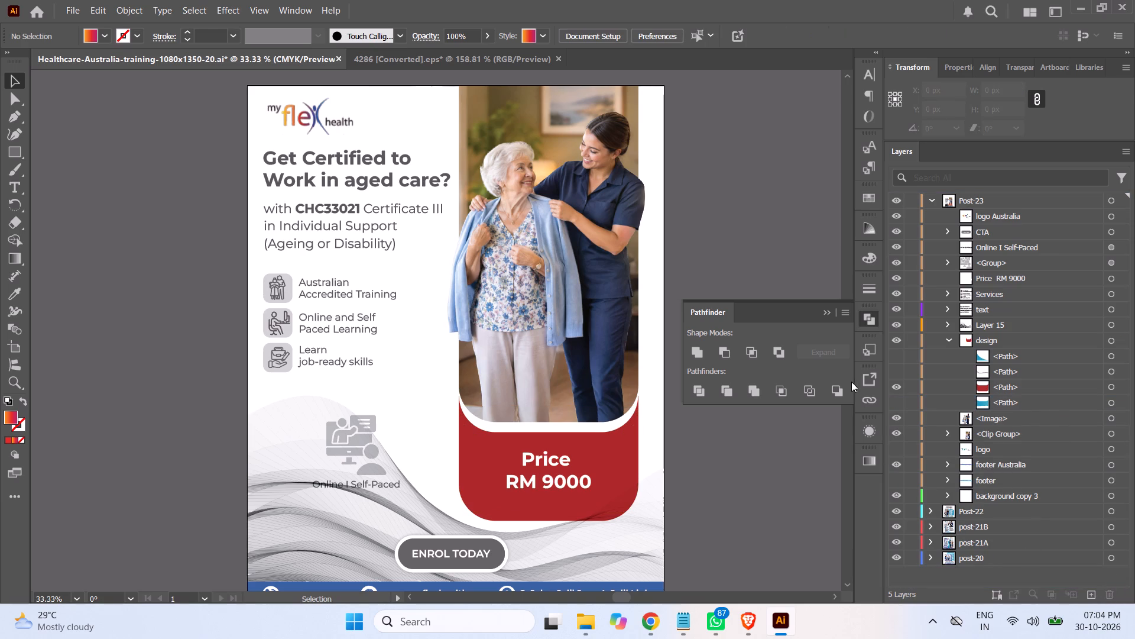
{"action": "left_click", "coordinate": [831, 317]}
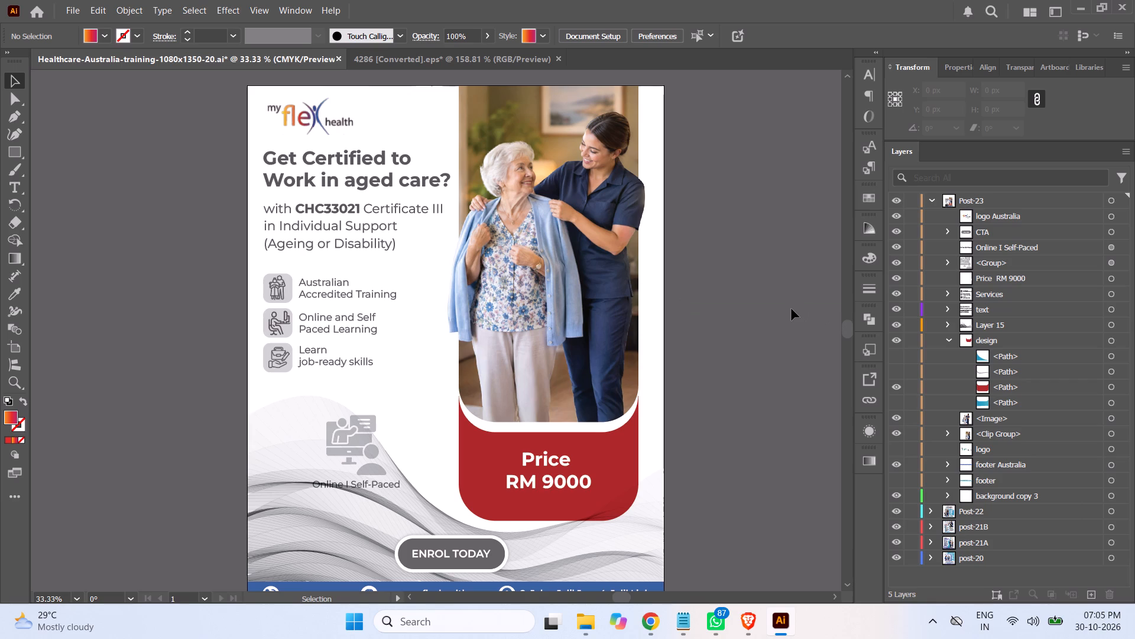
Apply the orange-to-purple gradient graphic style to the red price shape, and collapse the design sublayer.
{"action": "left_click", "coordinate": [1109, 389]}
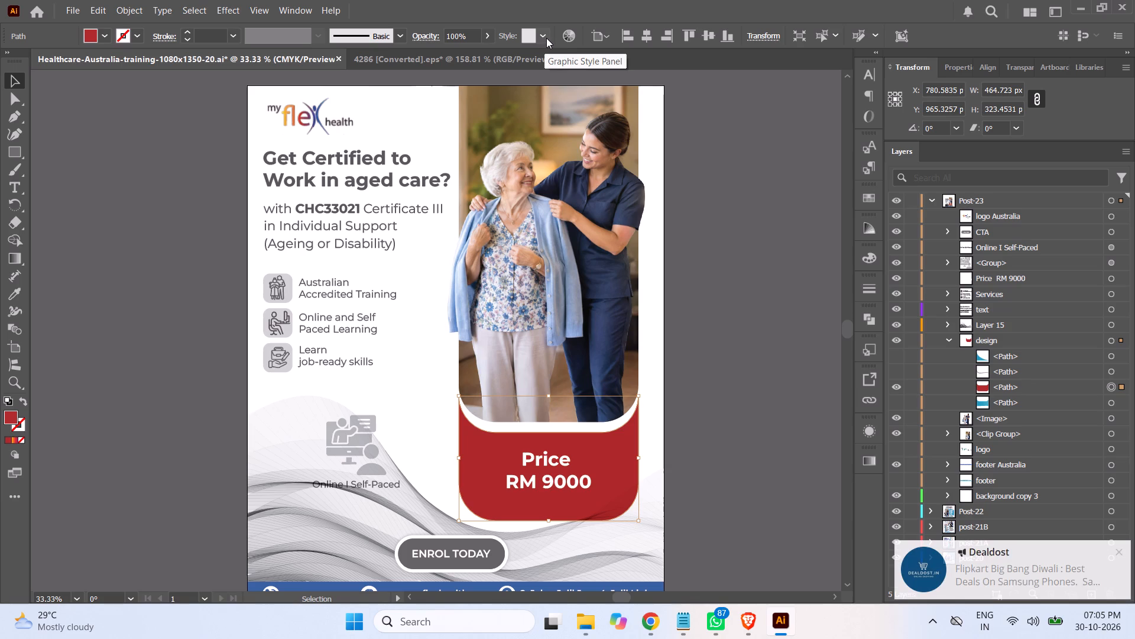
{"action": "left_click", "coordinate": [546, 38]}
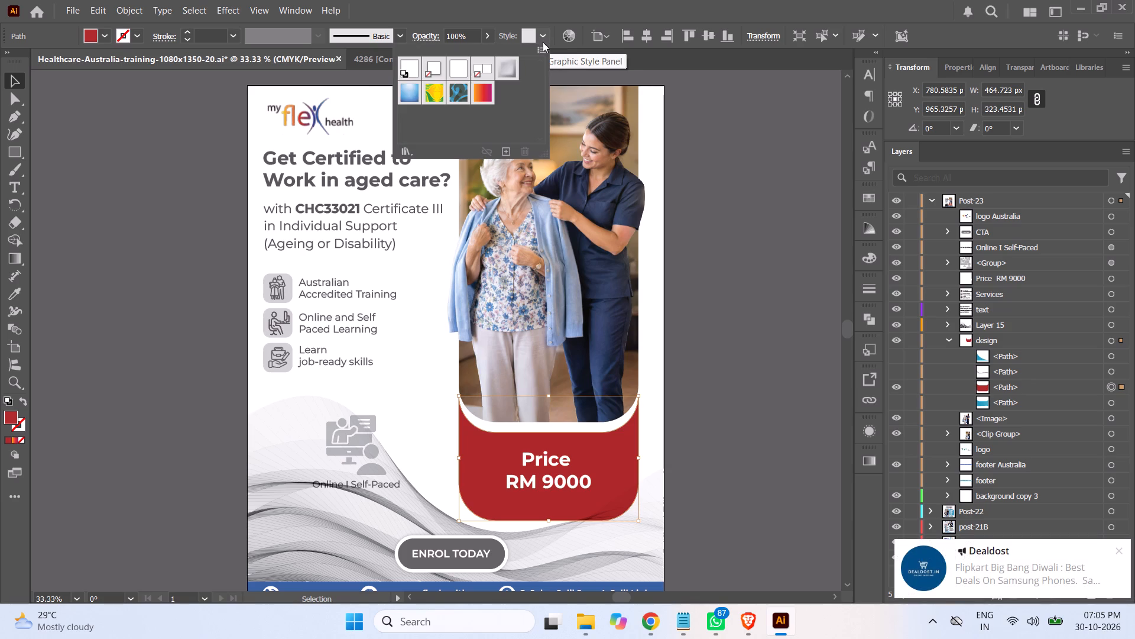
{"action": "left_click", "coordinate": [487, 91]}
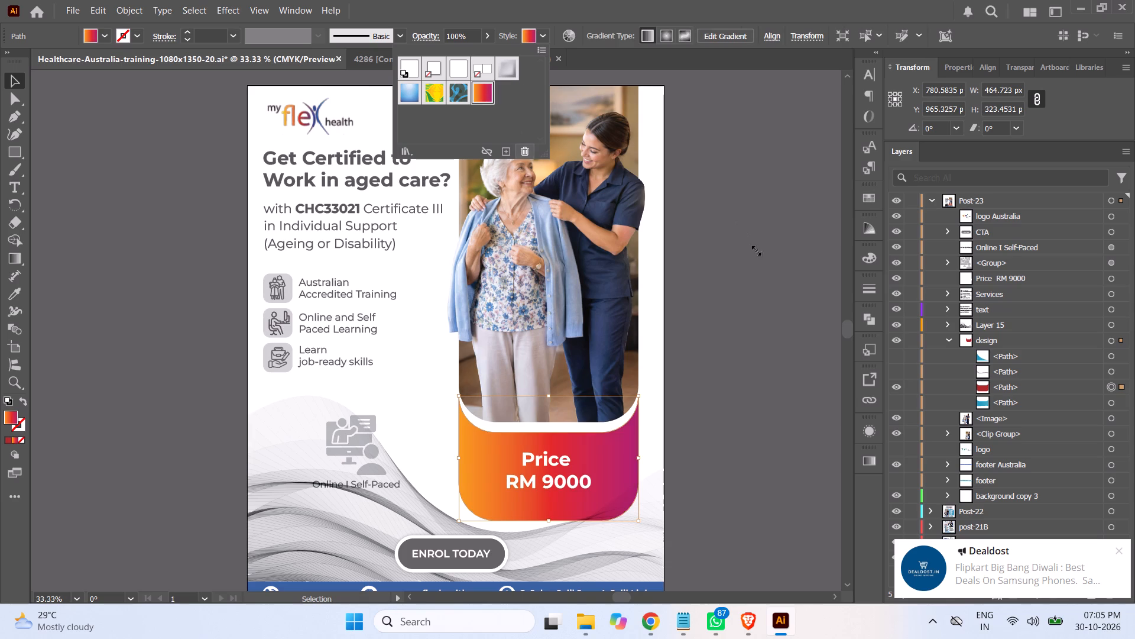
{"action": "left_click", "coordinate": [760, 254]}
{"action": "left_click", "coordinate": [779, 290]}
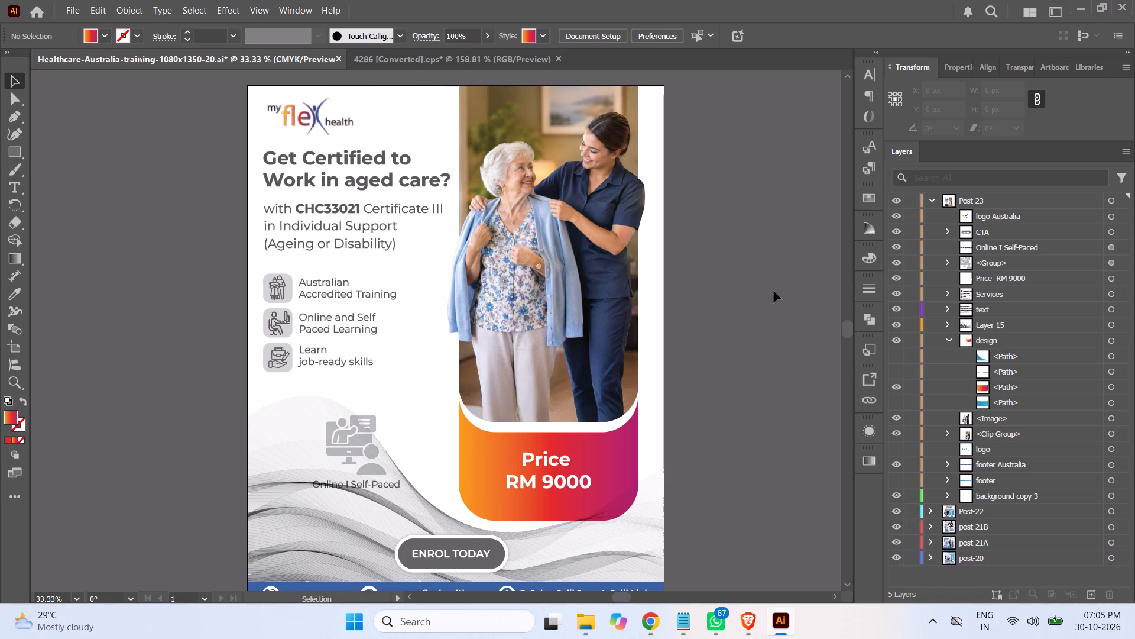
{"action": "left_click", "coordinate": [949, 338]}
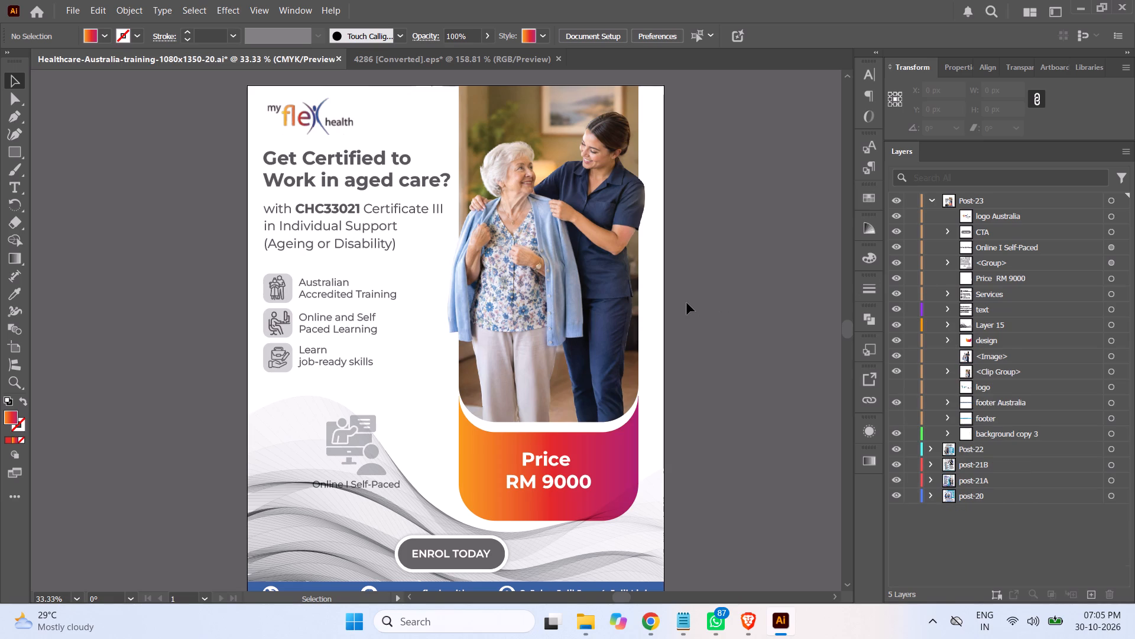
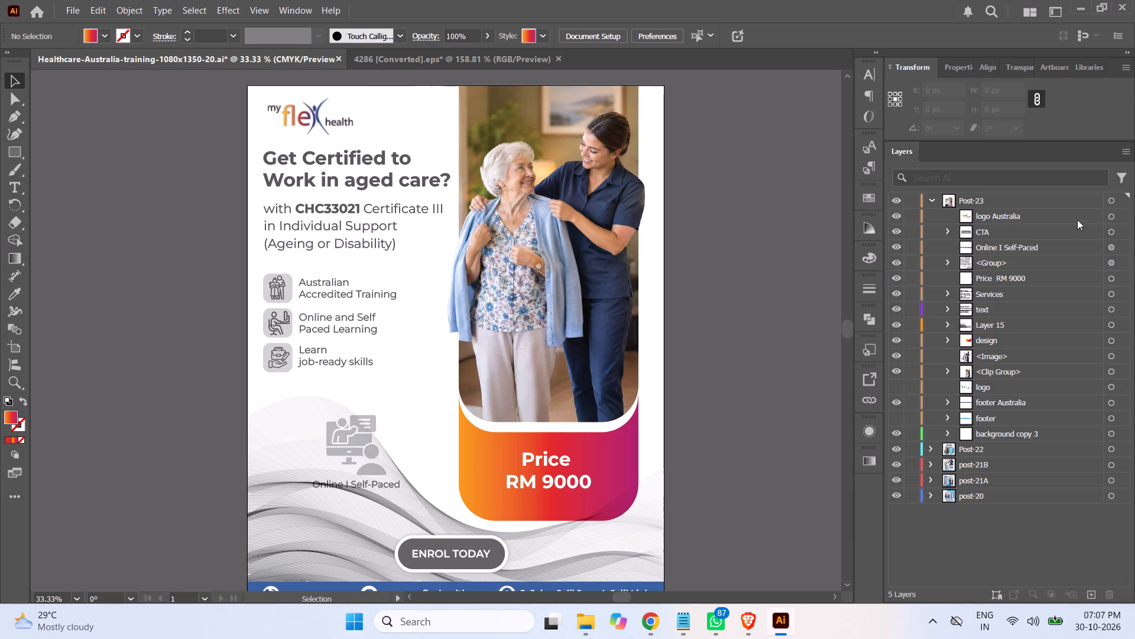
Move the Online | Self-Paced icon and caption together up and left, under the services list.
{"action": "left_click", "coordinate": [1108, 251]}
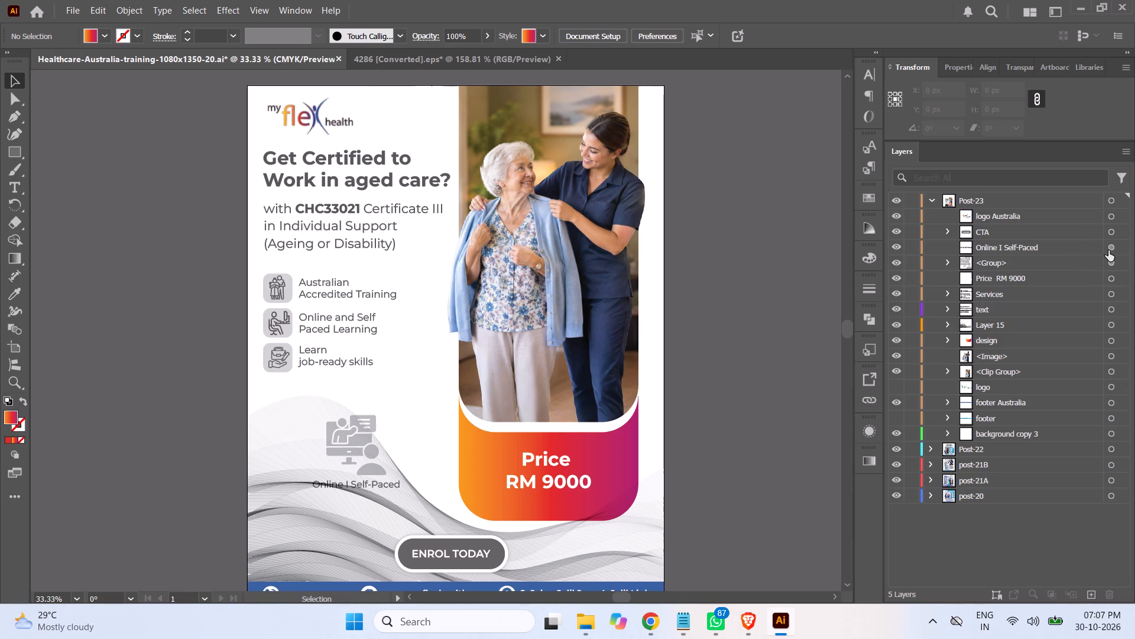
{"action": "left_click", "coordinate": [1111, 261], "text": "shift"}
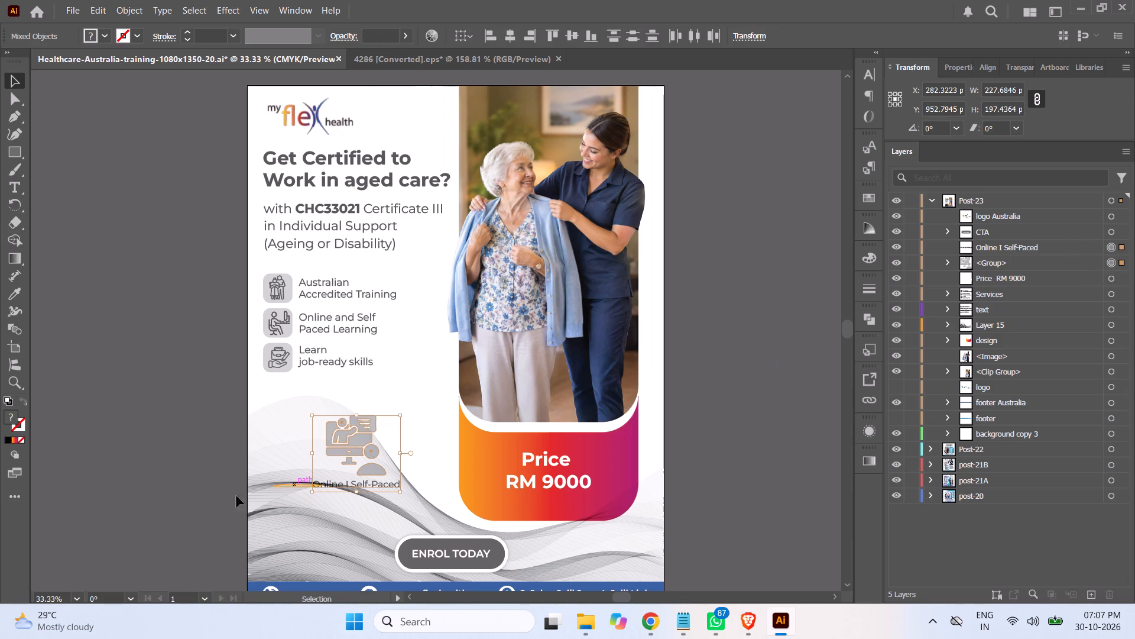
{"action": "left_click_drag", "start_coordinate": [369, 472], "coordinate": [333, 450]}
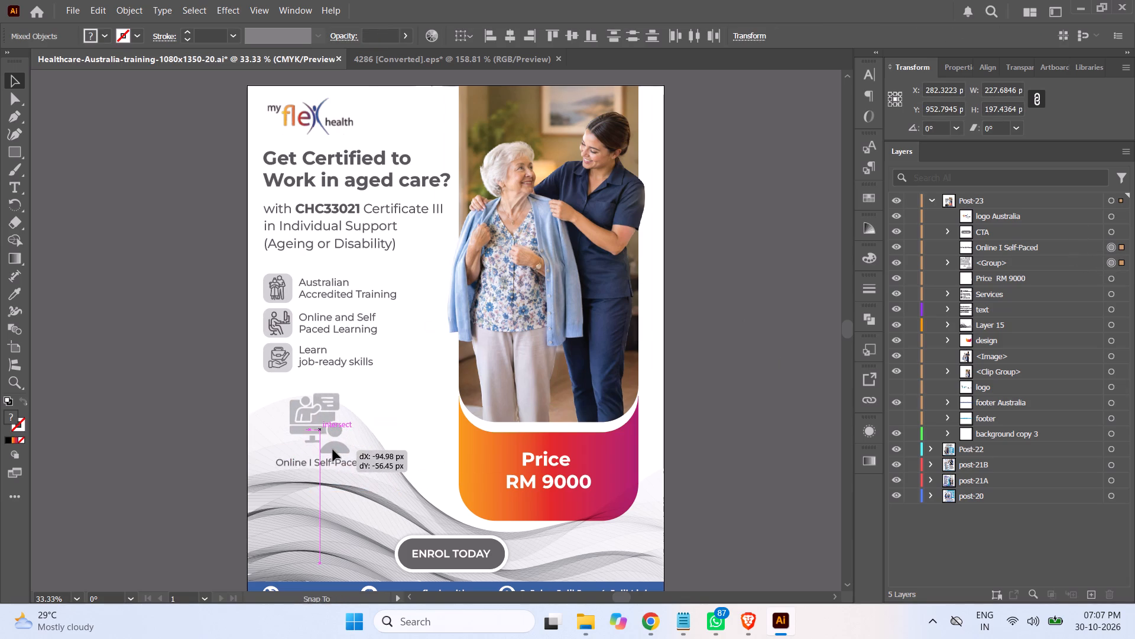
{"action": "left_click_drag", "start_coordinate": [333, 450], "coordinate": [330, 443]}
{"action": "left_click", "coordinate": [718, 435]}
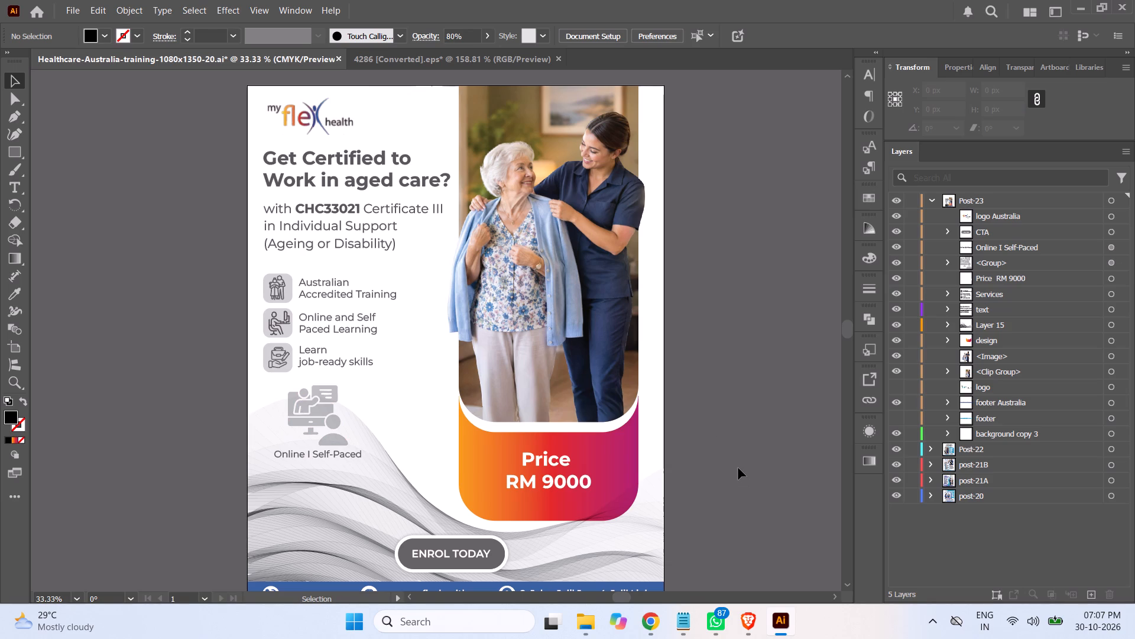
Duplicate the gradient price panel path within the design sublayer.
{"action": "left_click", "coordinate": [947, 337]}
{"action": "left_click", "coordinate": [1108, 384]}
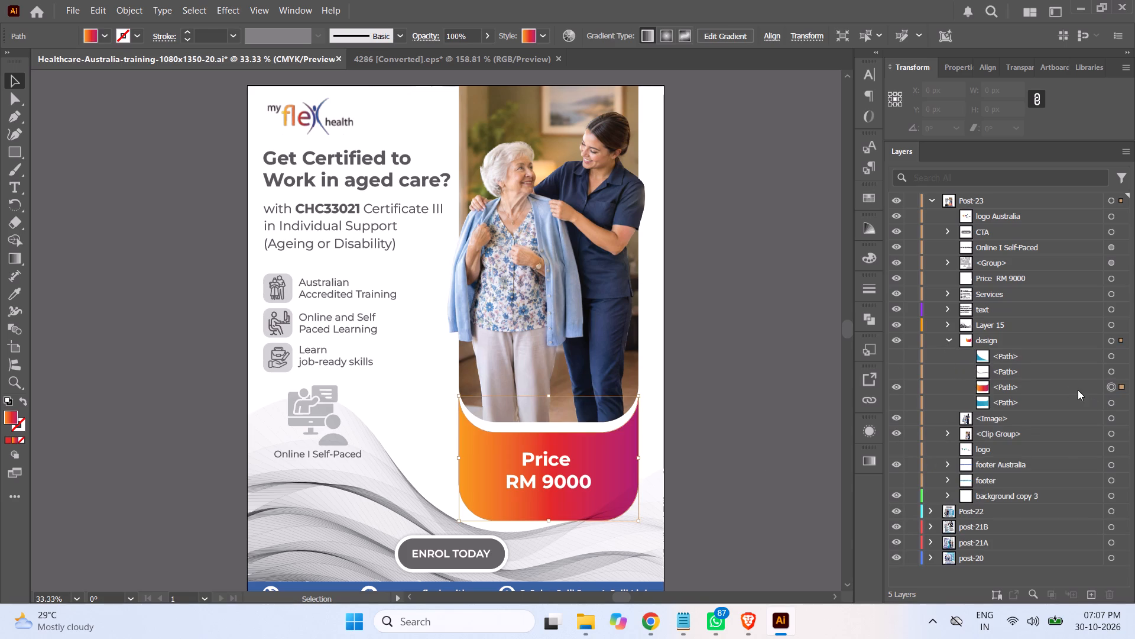
{"action": "left_click", "coordinate": [1078, 390]}
{"action": "left_click_drag", "start_coordinate": [1064, 389], "coordinate": [1094, 574]}
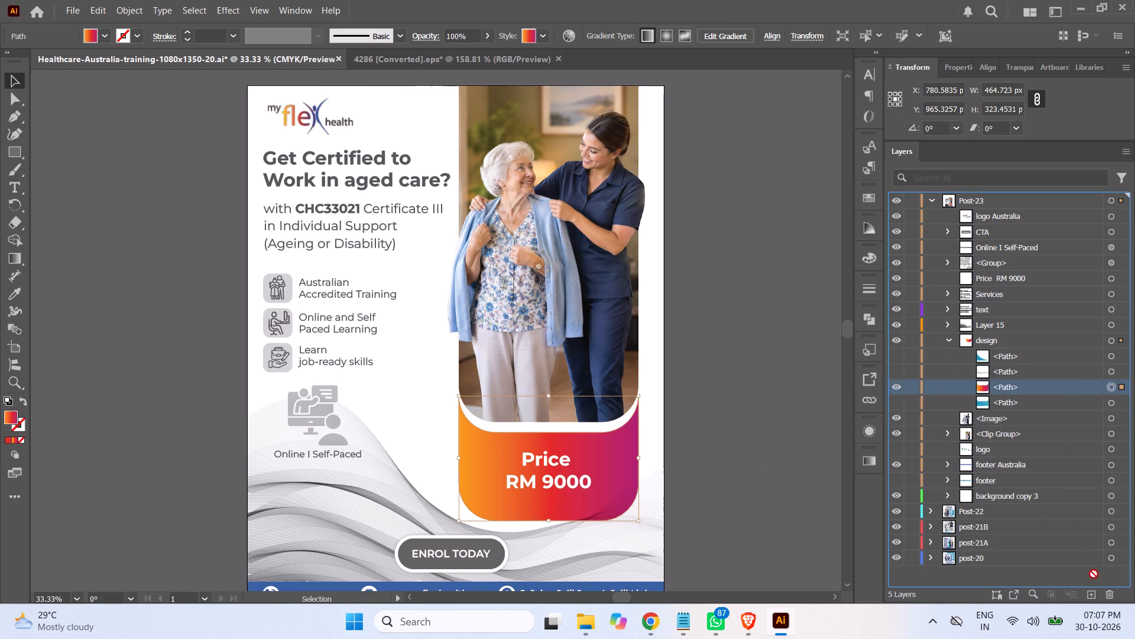
{"action": "left_click_drag", "start_coordinate": [1094, 574], "coordinate": [1094, 592]}
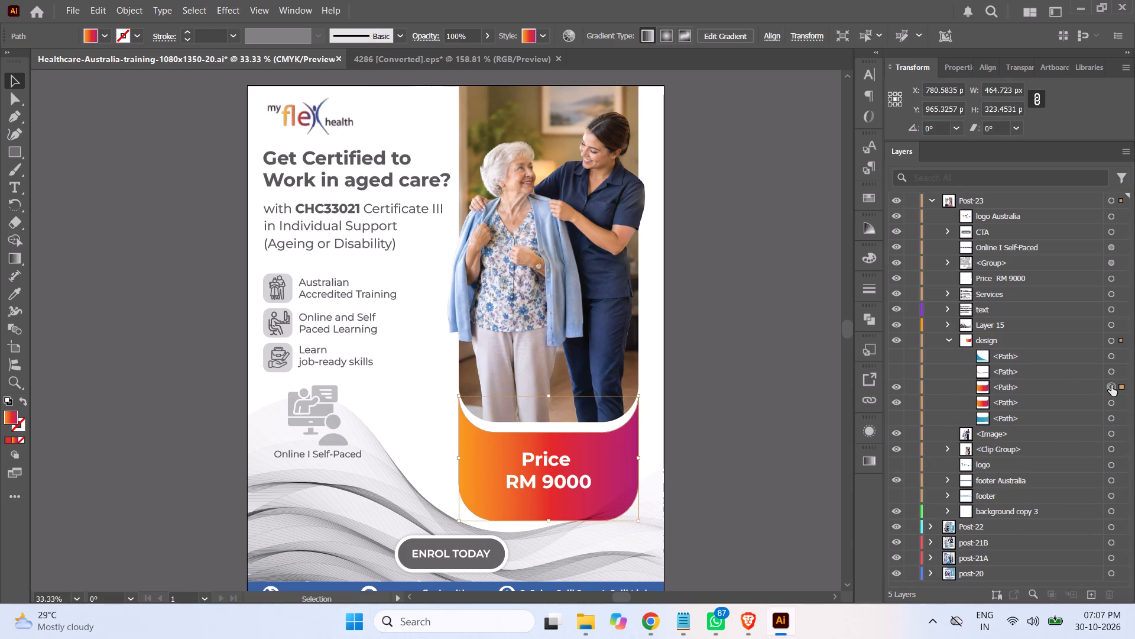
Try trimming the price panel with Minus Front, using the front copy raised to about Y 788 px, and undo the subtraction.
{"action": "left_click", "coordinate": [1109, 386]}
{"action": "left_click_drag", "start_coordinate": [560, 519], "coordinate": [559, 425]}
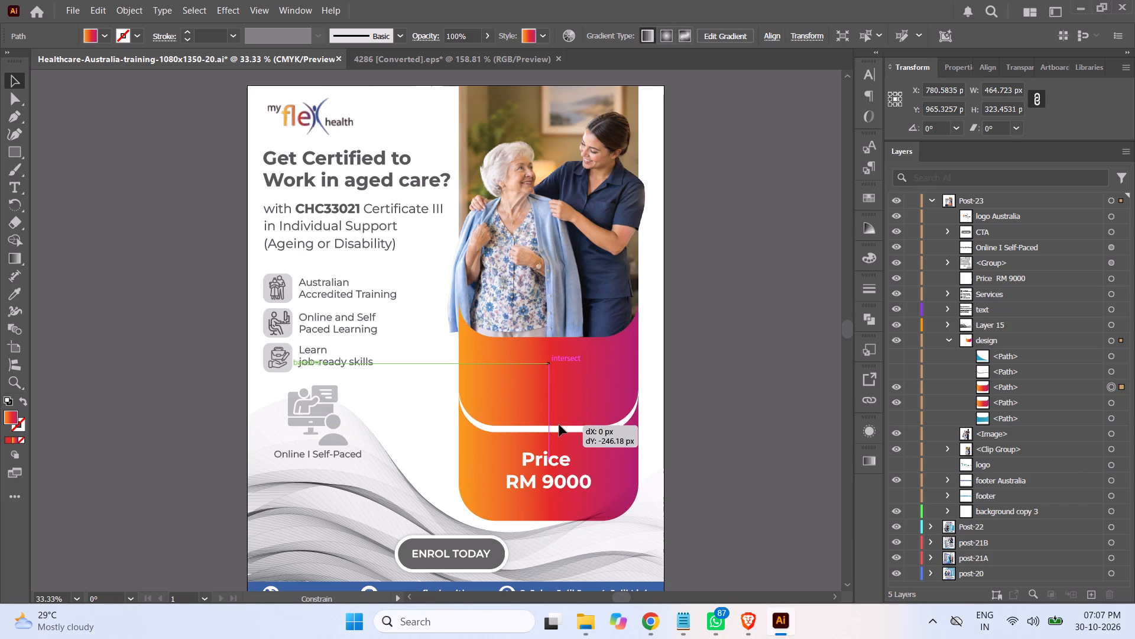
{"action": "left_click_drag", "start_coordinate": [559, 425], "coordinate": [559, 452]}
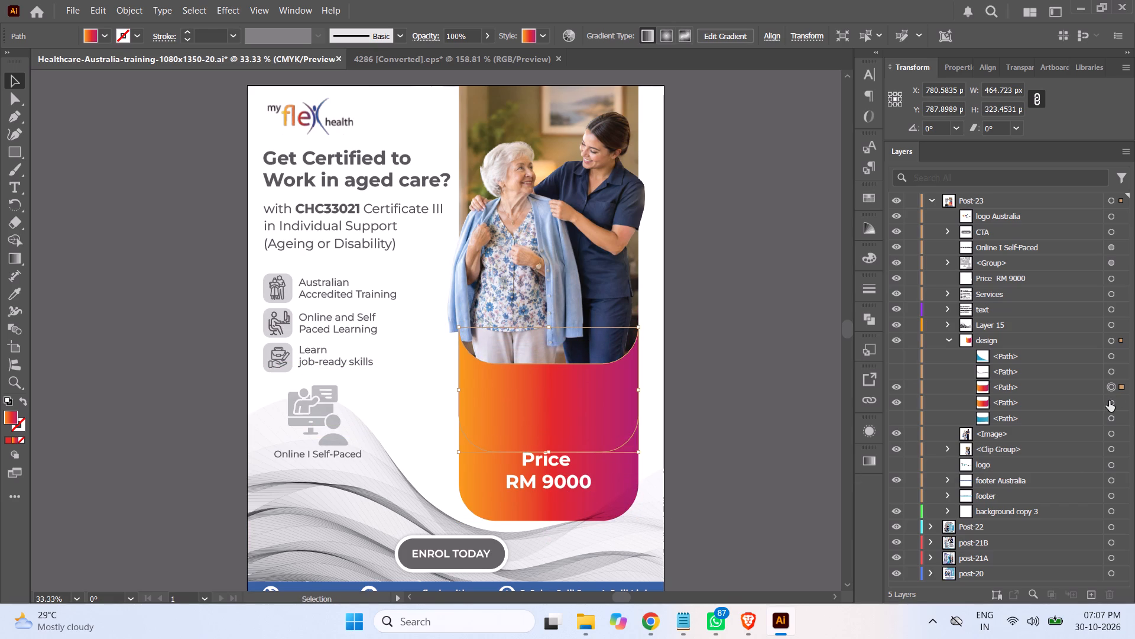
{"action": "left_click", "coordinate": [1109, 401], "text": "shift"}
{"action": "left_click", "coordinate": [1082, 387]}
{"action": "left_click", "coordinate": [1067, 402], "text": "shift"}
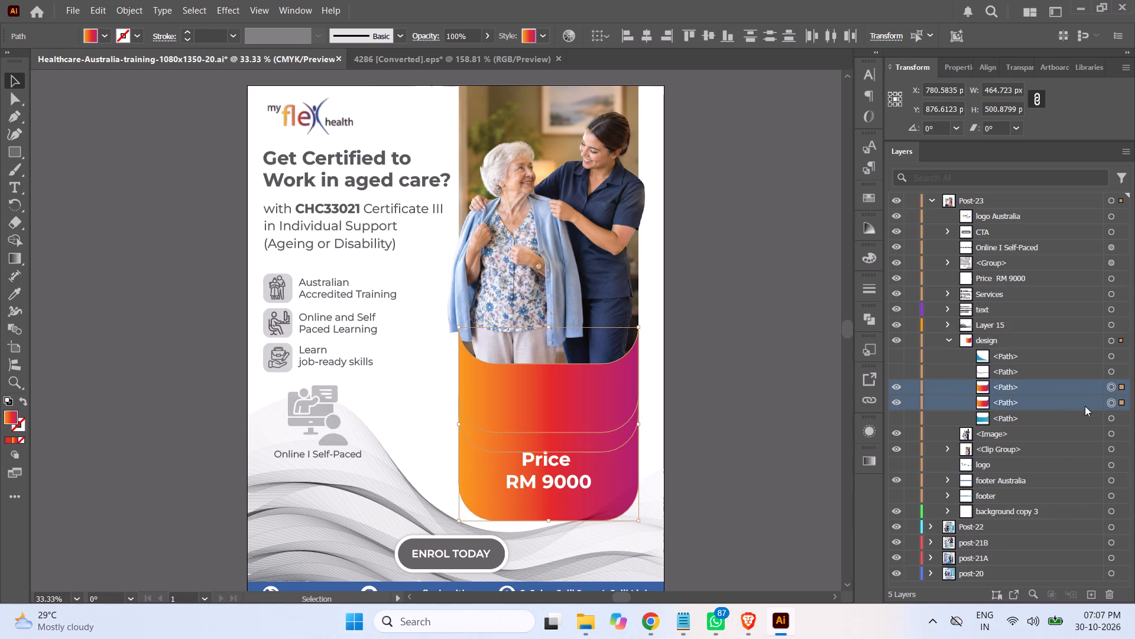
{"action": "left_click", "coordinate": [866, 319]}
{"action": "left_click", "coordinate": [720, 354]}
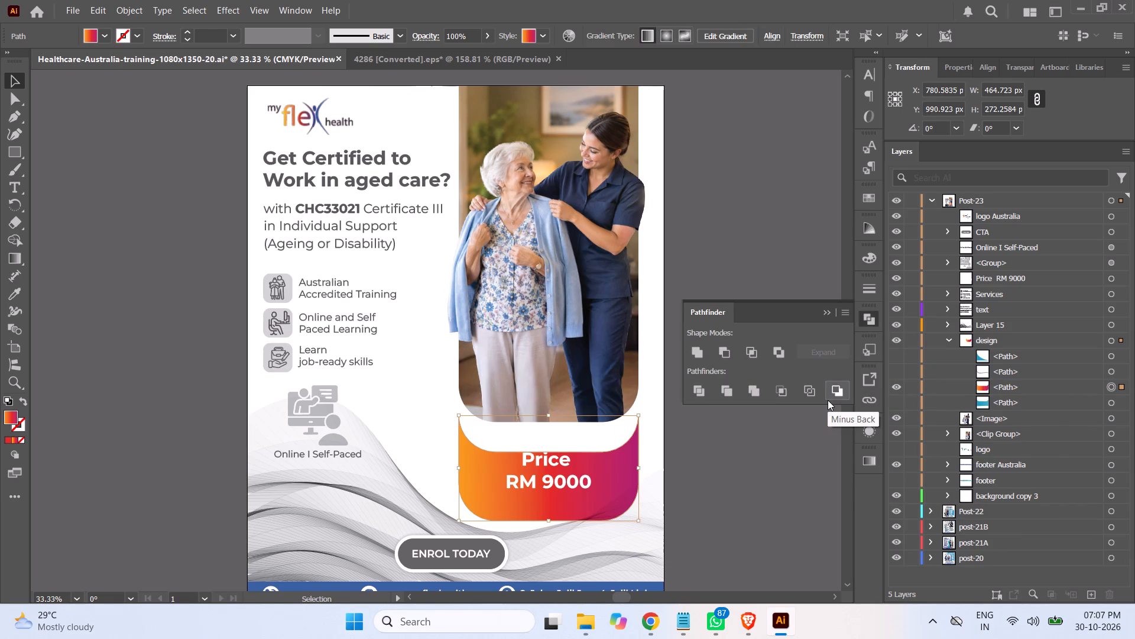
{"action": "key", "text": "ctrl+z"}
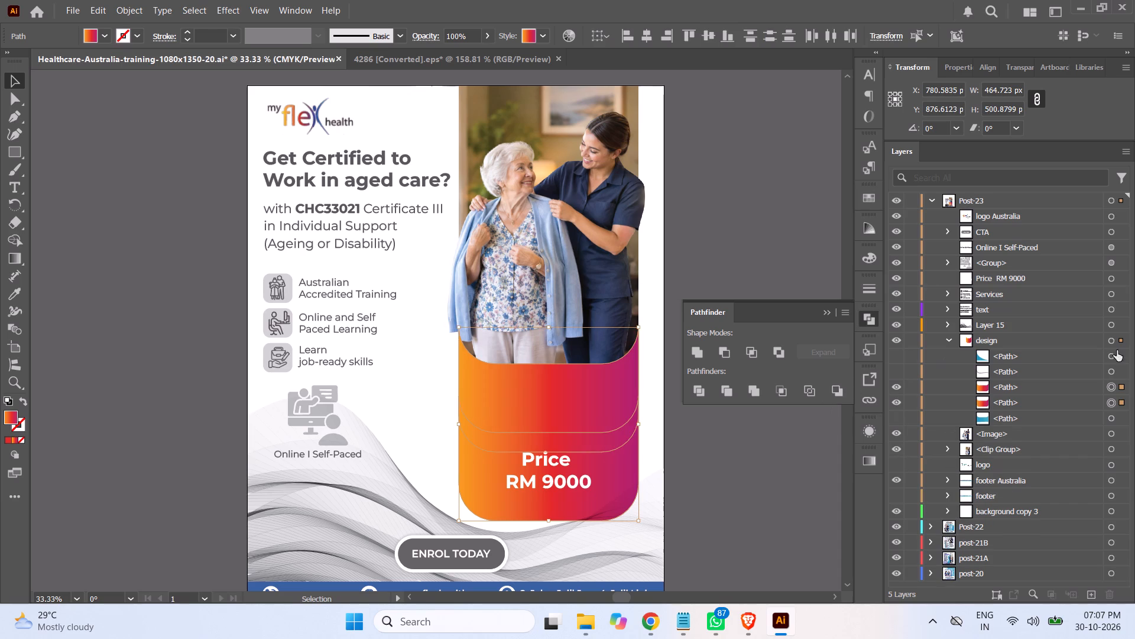
Move the front copy of the price panel vertically to about Y 763 px.
{"action": "left_click", "coordinate": [1114, 388]}
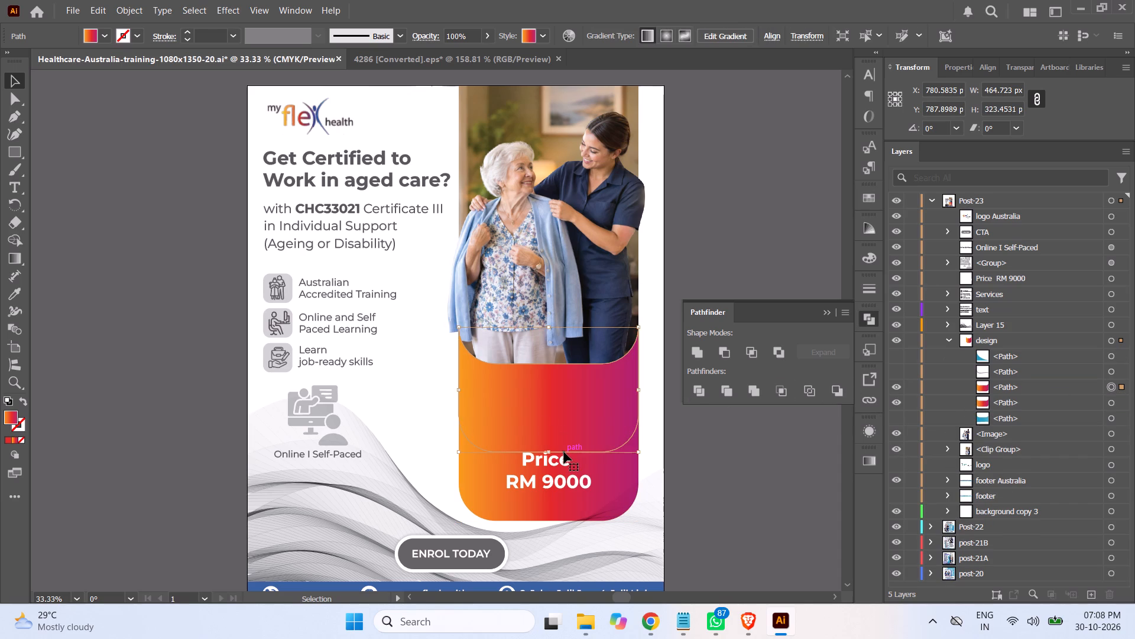
{"action": "left_click_drag", "start_coordinate": [564, 452], "coordinate": [563, 437]}
{"action": "left_click", "coordinate": [1110, 404], "text": "shift"}
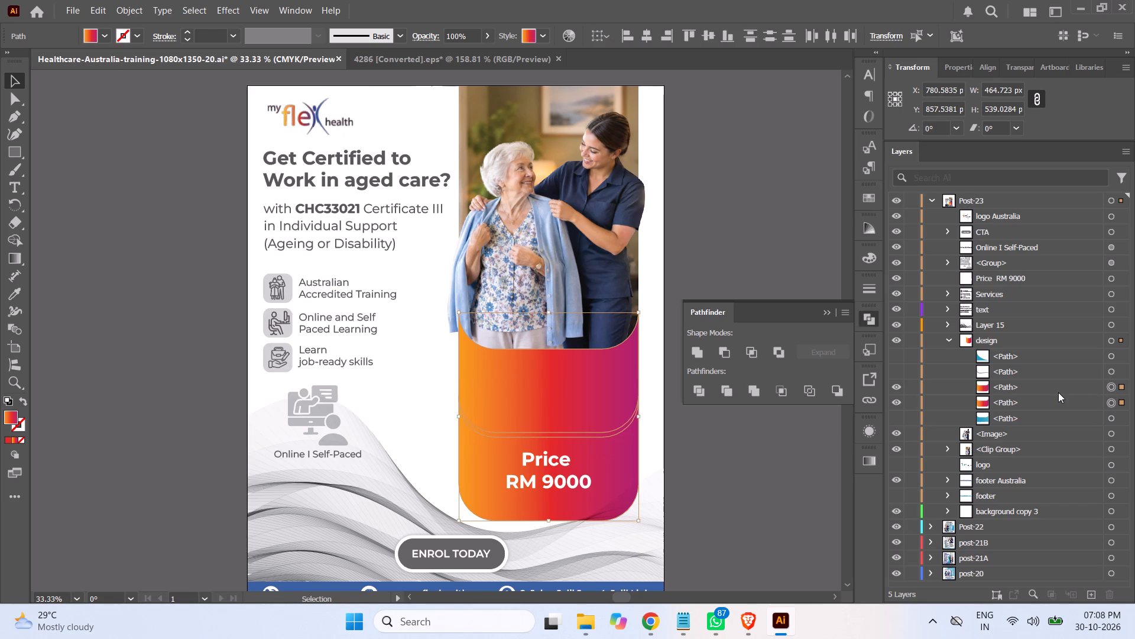
{"action": "left_click", "coordinate": [1070, 388]}
{"action": "left_click", "coordinate": [1111, 388]}
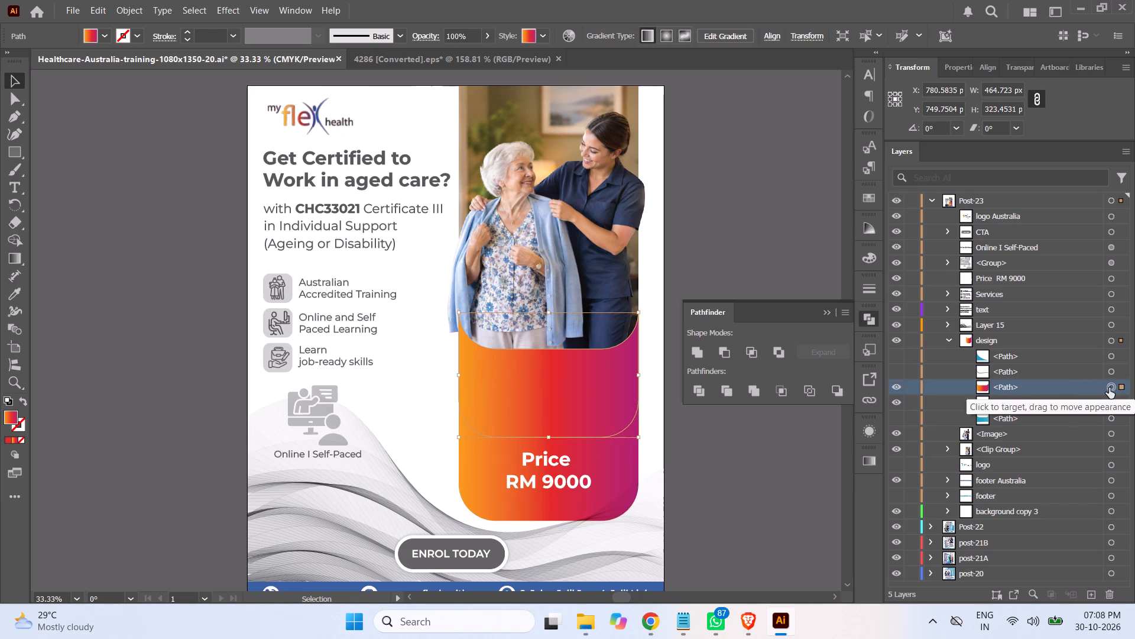
{"action": "left_click_drag", "start_coordinate": [593, 437], "coordinate": [594, 443]}
Subtract the raised front copy from the price panel behind it with Minus Front, widening the white gap below the photo.
{"action": "left_click", "coordinate": [1108, 404], "text": "shift"}
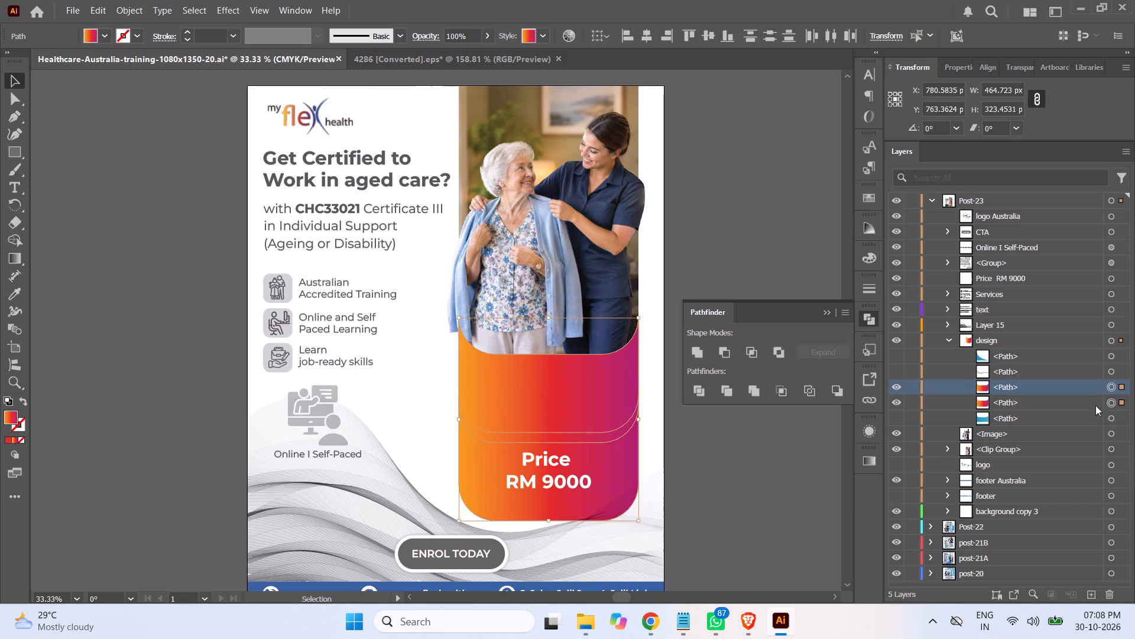
{"action": "left_click", "coordinate": [1068, 403], "text": "shift"}
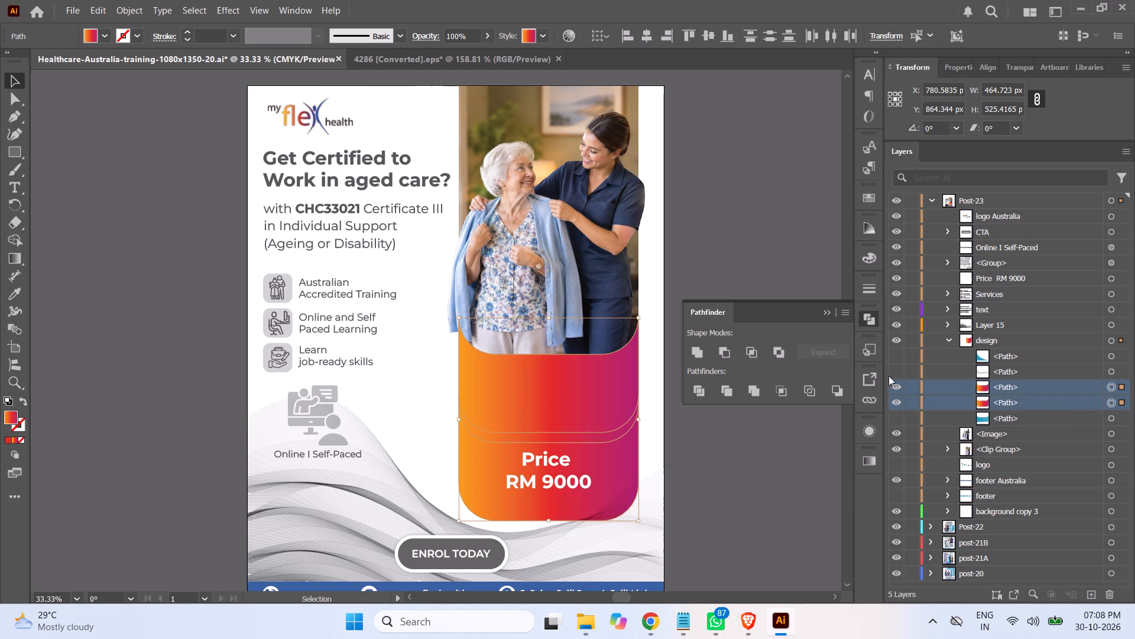
{"action": "left_click", "coordinate": [725, 354]}
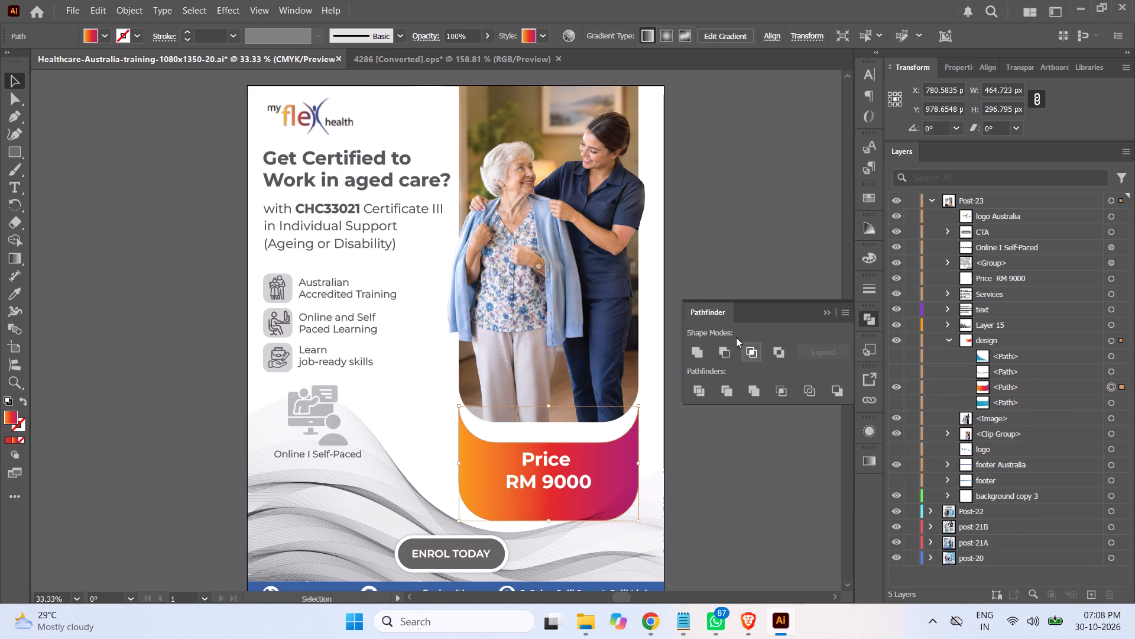
{"action": "left_click", "coordinate": [755, 267]}
{"action": "left_click", "coordinate": [826, 315]}
{"action": "left_click", "coordinate": [806, 294]}
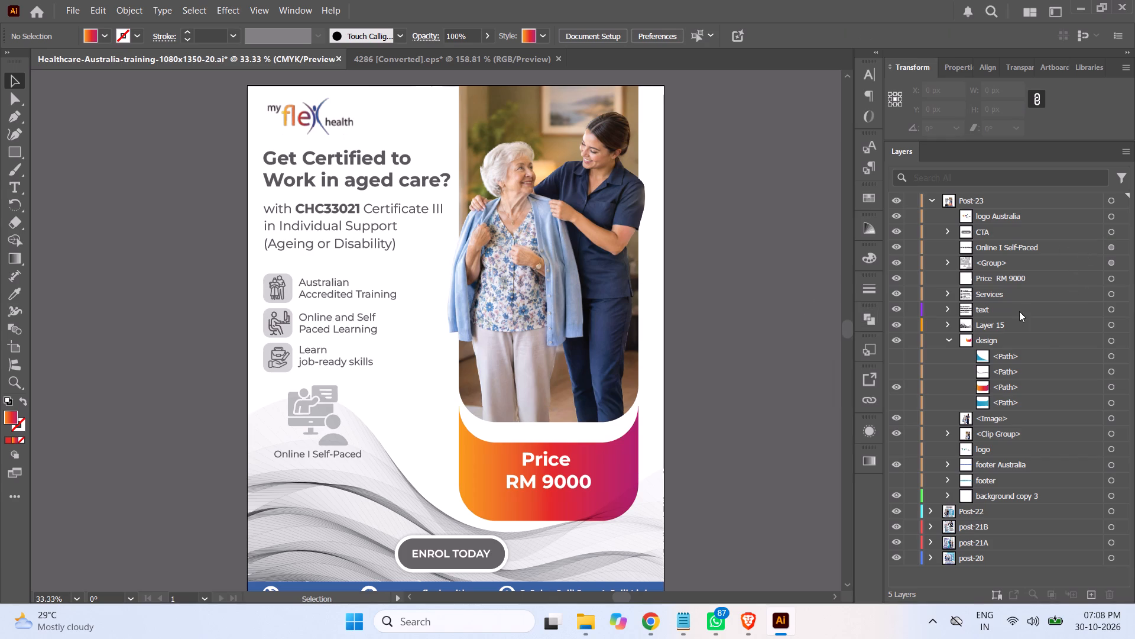
Move the Price RM 9000 text slightly straight down within the gradient price panel.
{"action": "left_click", "coordinate": [1111, 278]}
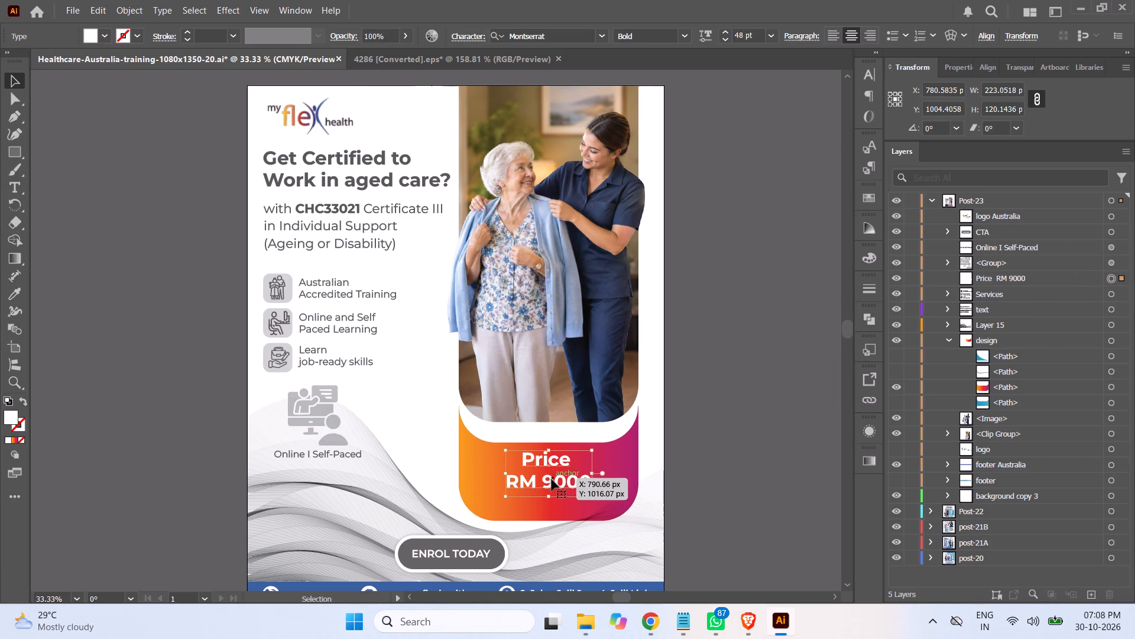
{"action": "left_click_drag", "start_coordinate": [550, 485], "coordinate": [550, 496]}
{"action": "left_click", "coordinate": [748, 461]}
Review the whole post from the logo to the footer with the adjusted price panel.
{"action": "scroll", "coordinate": [748, 461], "scroll_direction": "down", "scroll_amount": 3}
{"action": "scroll", "coordinate": [748, 461], "scroll_direction": "up", "scroll_amount": 5}
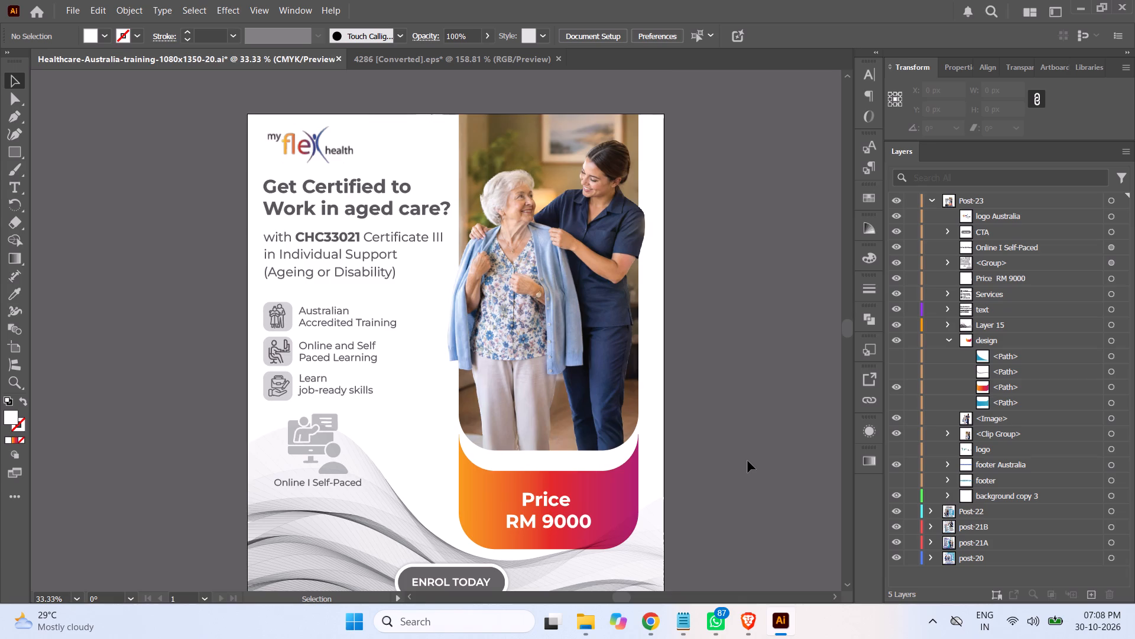
{"action": "scroll", "coordinate": [748, 461], "scroll_direction": "down", "scroll_amount": 10}
{"action": "scroll", "coordinate": [748, 461], "scroll_direction": "up", "scroll_amount": 3}
{"action": "scroll", "coordinate": [748, 461], "scroll_direction": "down", "scroll_amount": 1}
{"action": "scroll", "coordinate": [748, 461], "scroll_direction": "up", "scroll_amount": 3}
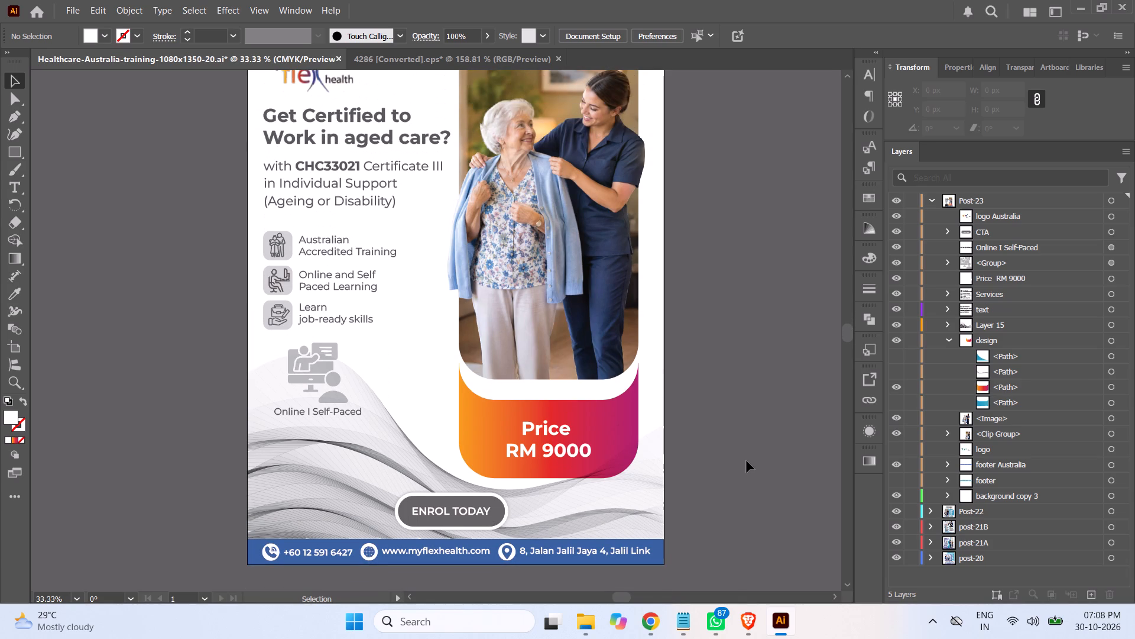
{"action": "scroll", "coordinate": [747, 461], "scroll_direction": "down", "scroll_amount": 1}
{"action": "scroll", "coordinate": [747, 461], "scroll_direction": "up", "scroll_amount": 5}
{"action": "scroll", "coordinate": [747, 461], "scroll_direction": "down", "scroll_amount": 3}
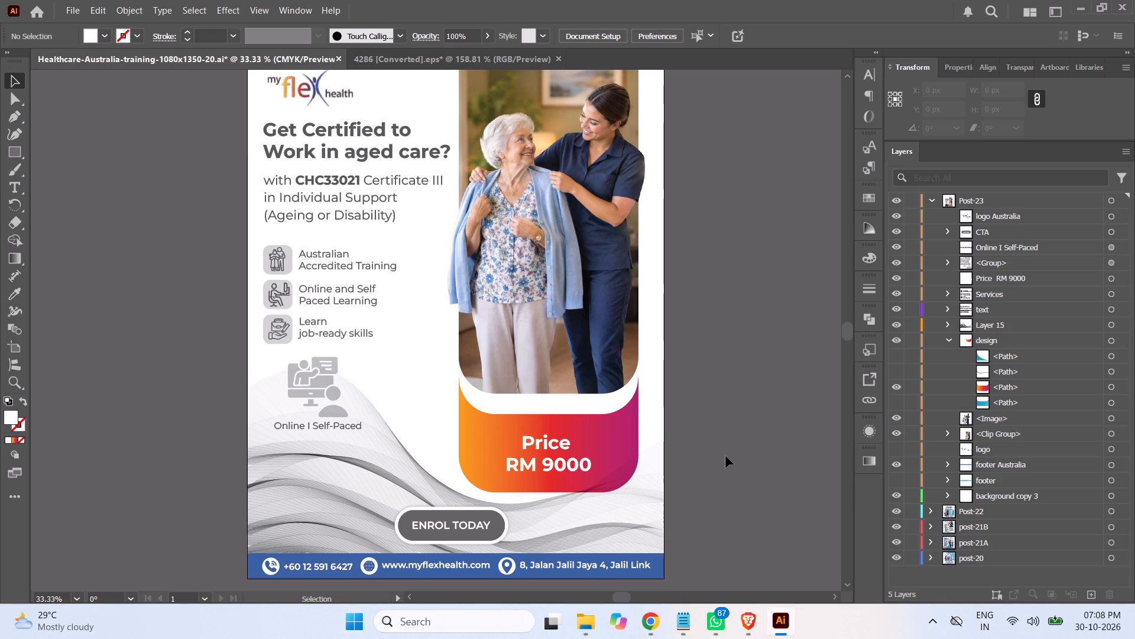
Save the document and collapse the design sublayer.
{"action": "key", "text": "ctrl+s"}
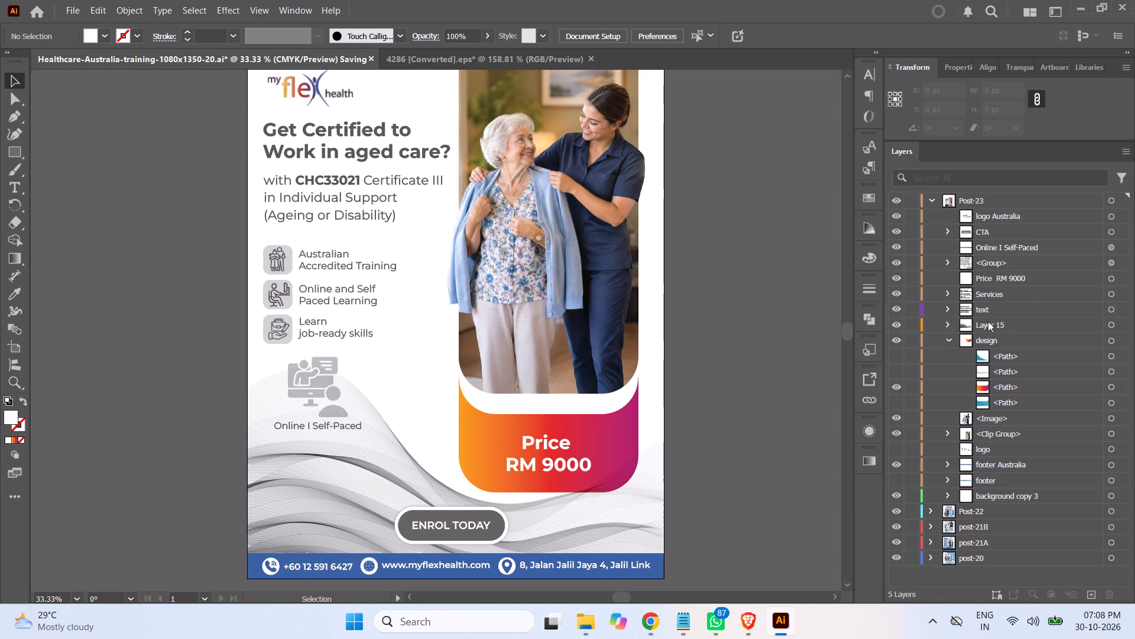
{"action": "left_click", "coordinate": [946, 337]}
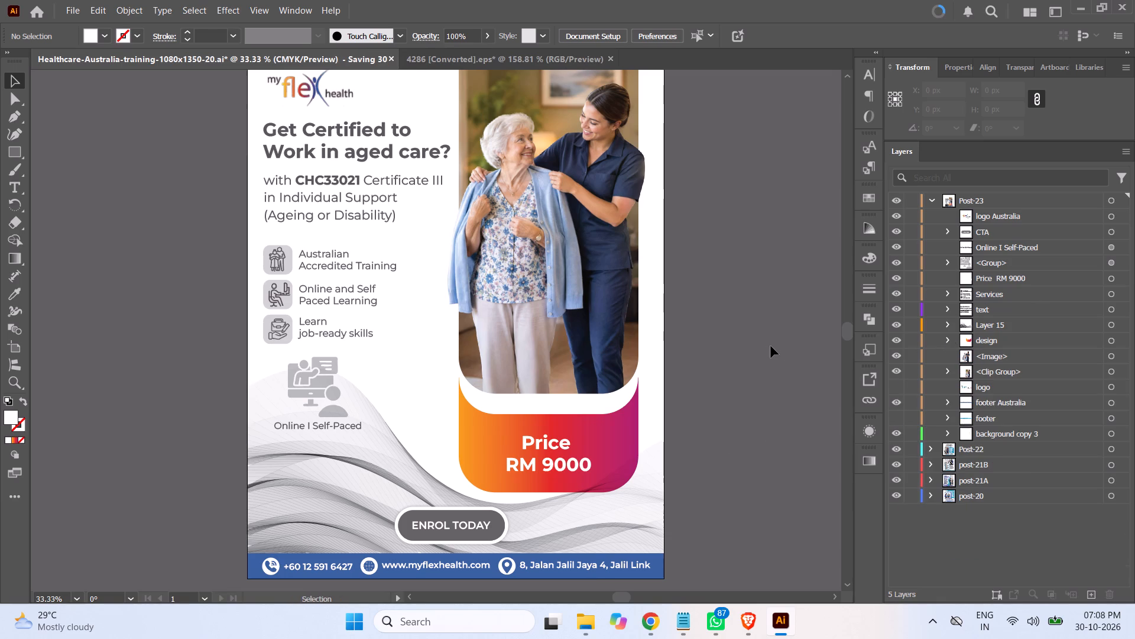
{"action": "left_click", "coordinate": [771, 346]}
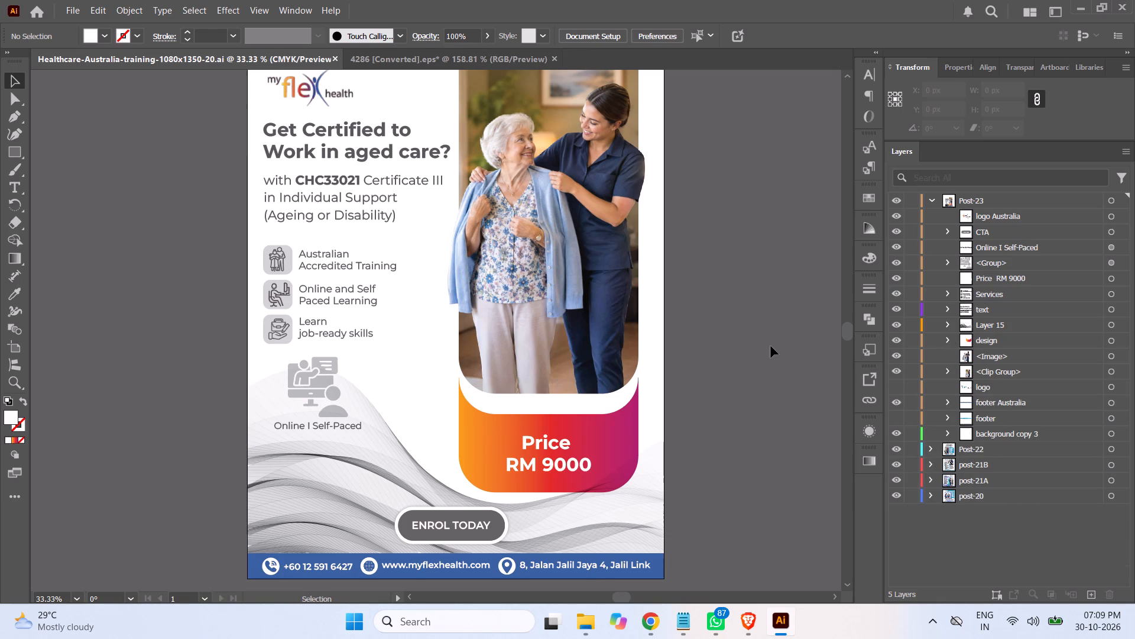
Check the overall layout of the saved post, from the headline down to the contact footer.
{"action": "scroll", "coordinate": [764, 343], "scroll_direction": "up", "scroll_amount": 6}
{"action": "scroll", "coordinate": [764, 343], "scroll_direction": "down", "scroll_amount": 2}
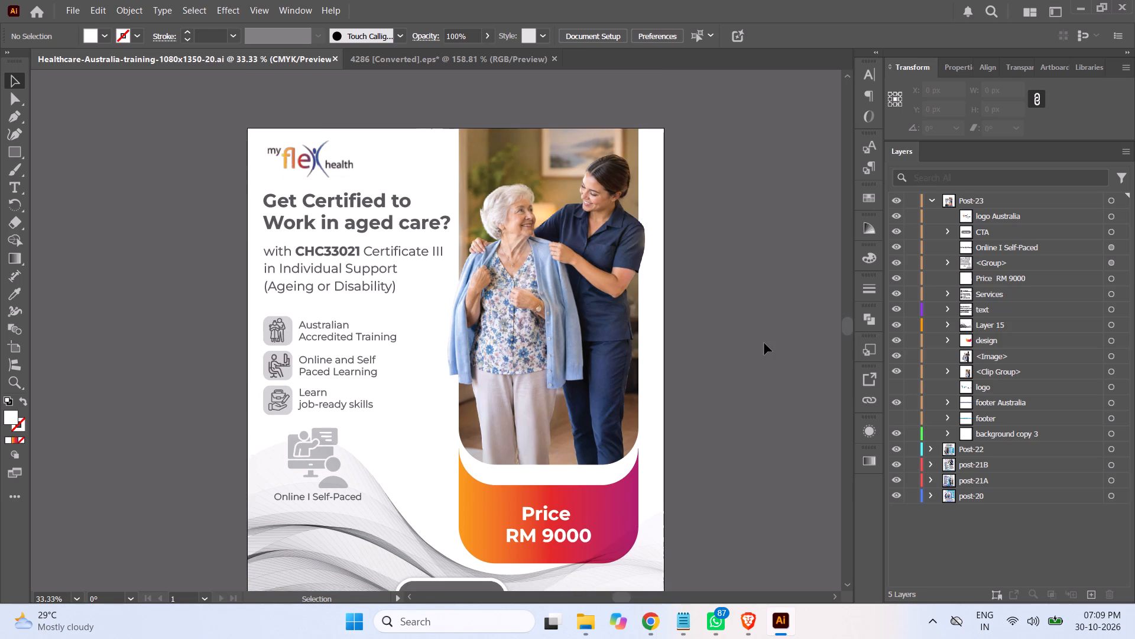
{"action": "scroll", "coordinate": [764, 343], "scroll_direction": "down", "scroll_amount": 5}
{"action": "scroll", "coordinate": [764, 343], "scroll_direction": "up", "scroll_amount": 3}
{"action": "scroll", "coordinate": [764, 343], "scroll_direction": "down", "scroll_amount": 3}
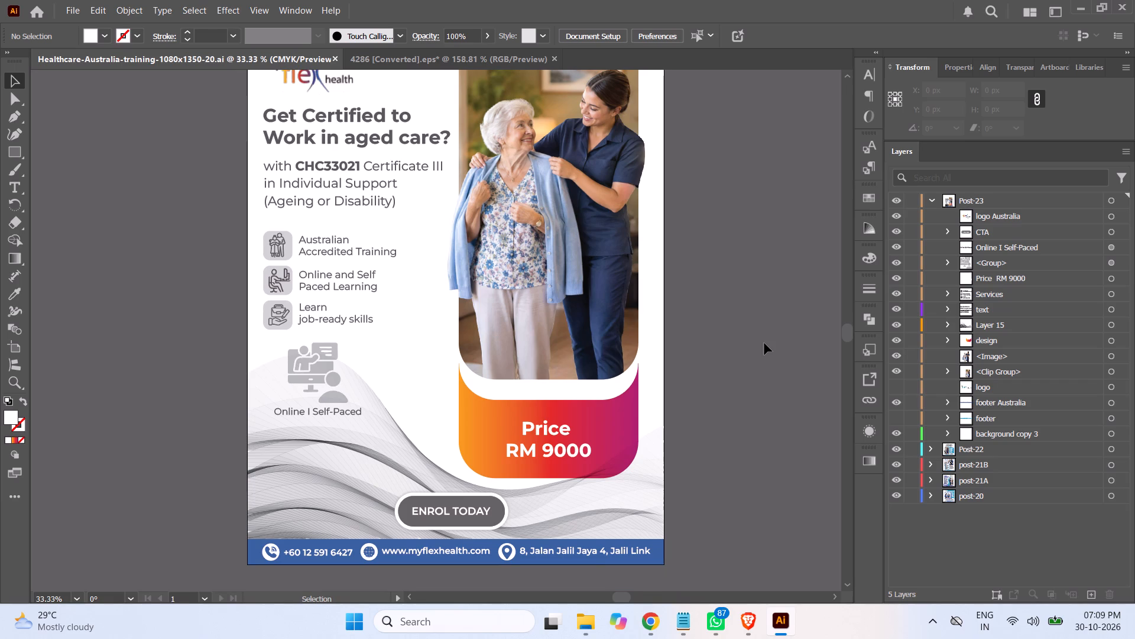
{"action": "scroll", "coordinate": [764, 343], "scroll_direction": "up", "scroll_amount": 1}
{"action": "scroll", "coordinate": [764, 343], "scroll_direction": "down", "scroll_amount": 2}
{"action": "scroll", "coordinate": [764, 343], "scroll_direction": "up", "scroll_amount": 5}
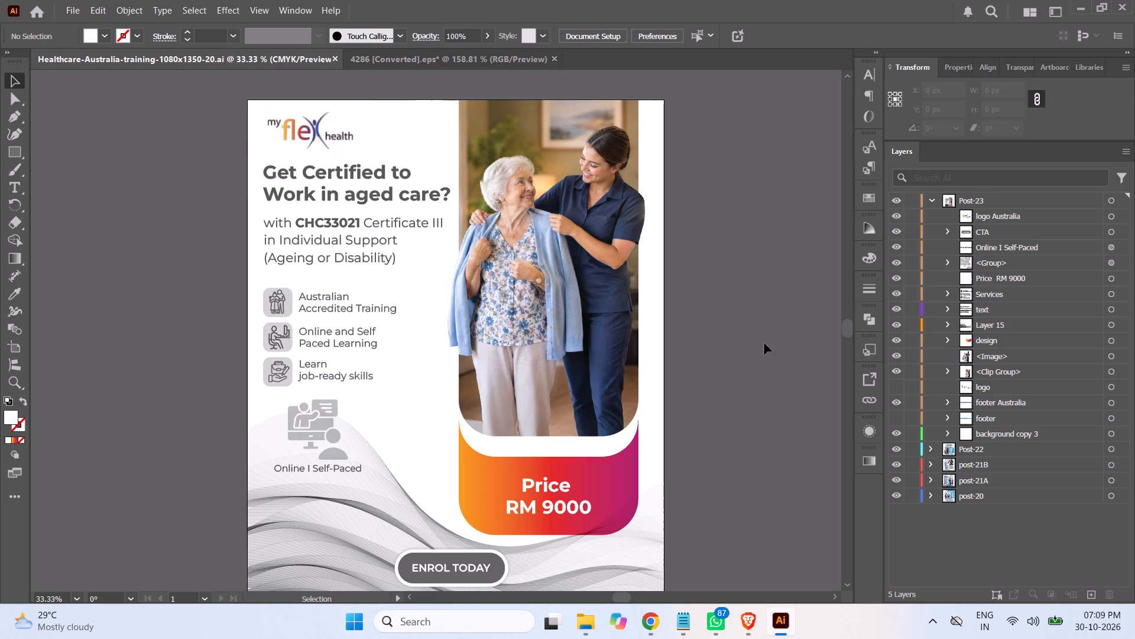
{"action": "scroll", "coordinate": [764, 343], "scroll_direction": "up", "scroll_amount": 2}
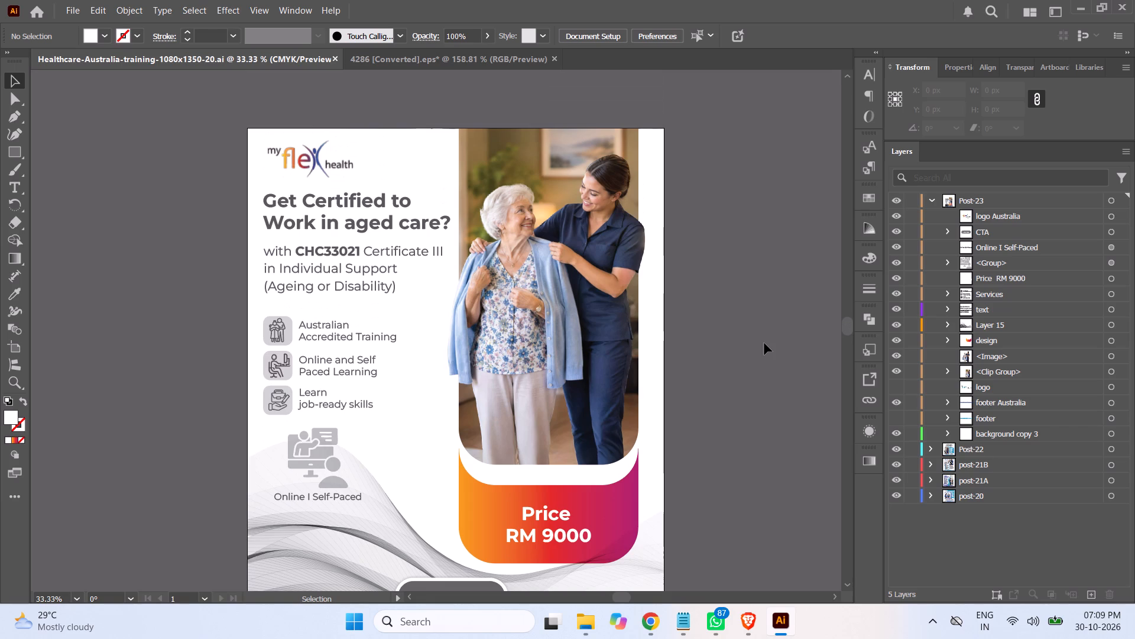
{"action": "scroll", "coordinate": [764, 343], "scroll_direction": "down", "scroll_amount": 4}
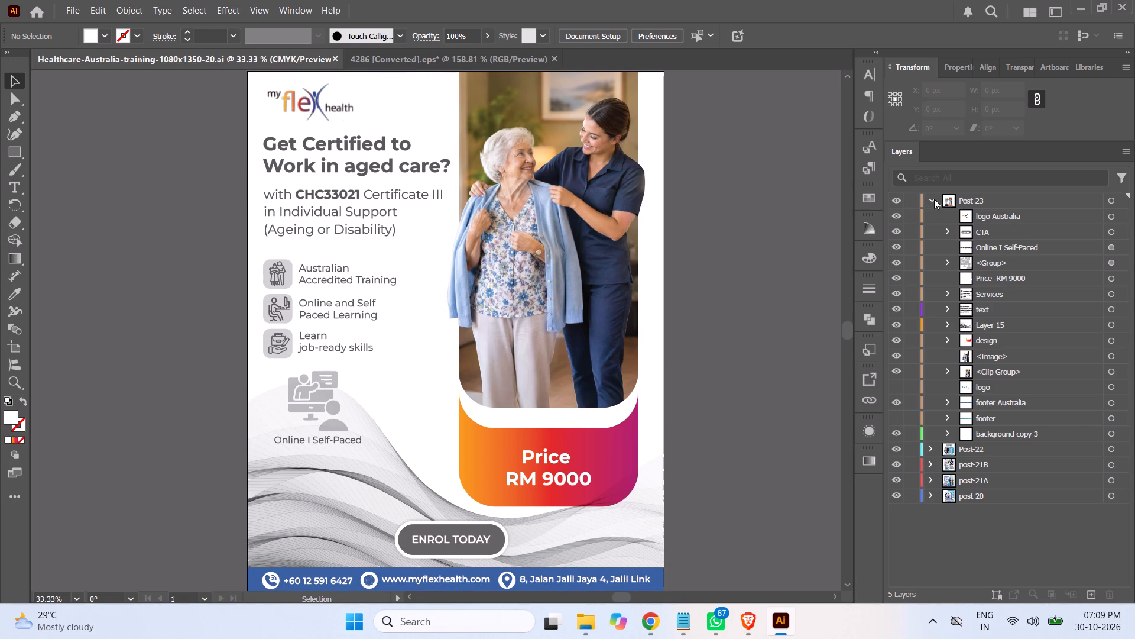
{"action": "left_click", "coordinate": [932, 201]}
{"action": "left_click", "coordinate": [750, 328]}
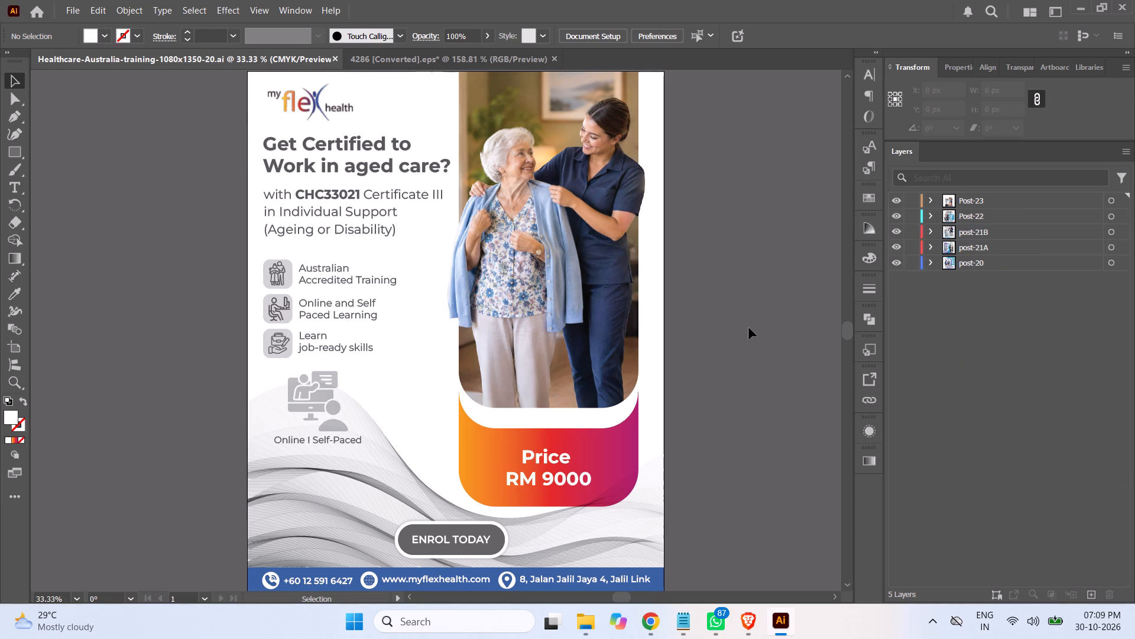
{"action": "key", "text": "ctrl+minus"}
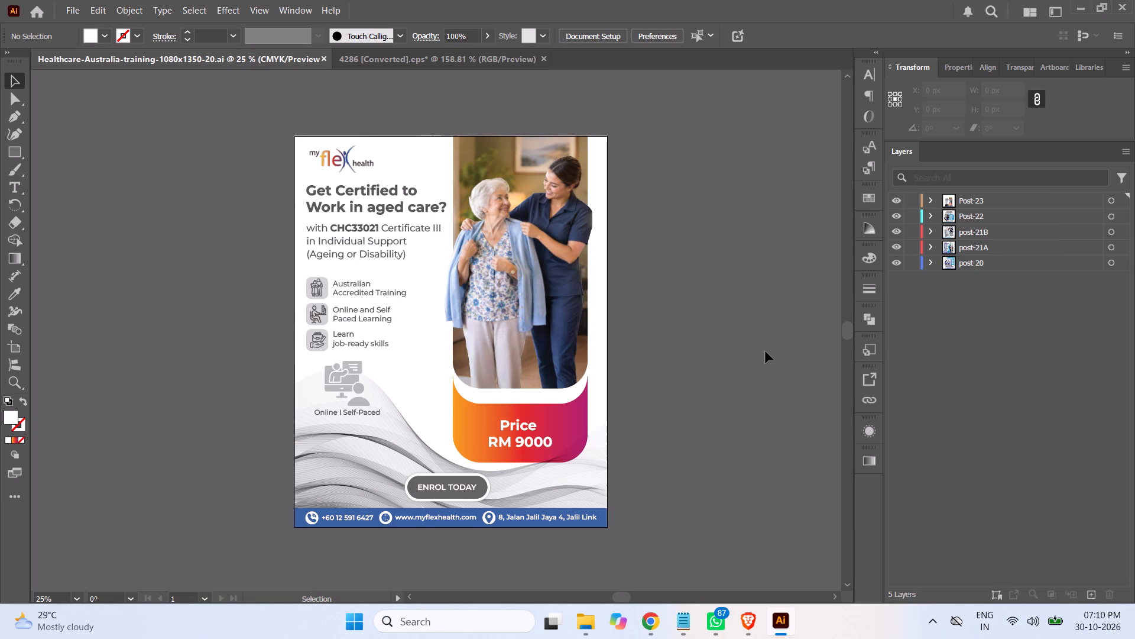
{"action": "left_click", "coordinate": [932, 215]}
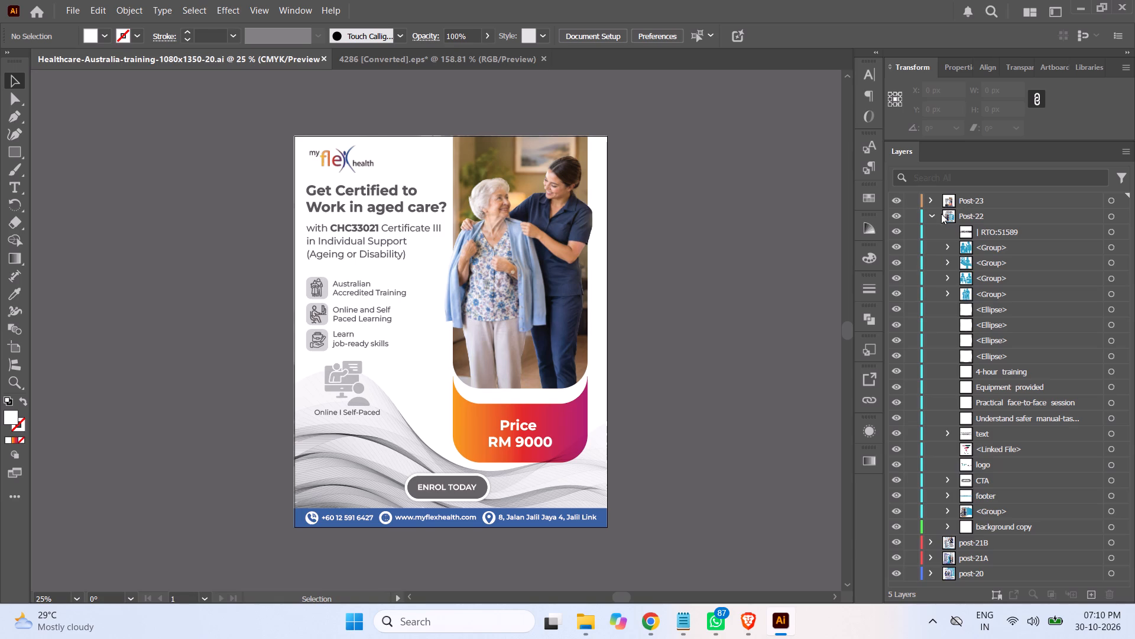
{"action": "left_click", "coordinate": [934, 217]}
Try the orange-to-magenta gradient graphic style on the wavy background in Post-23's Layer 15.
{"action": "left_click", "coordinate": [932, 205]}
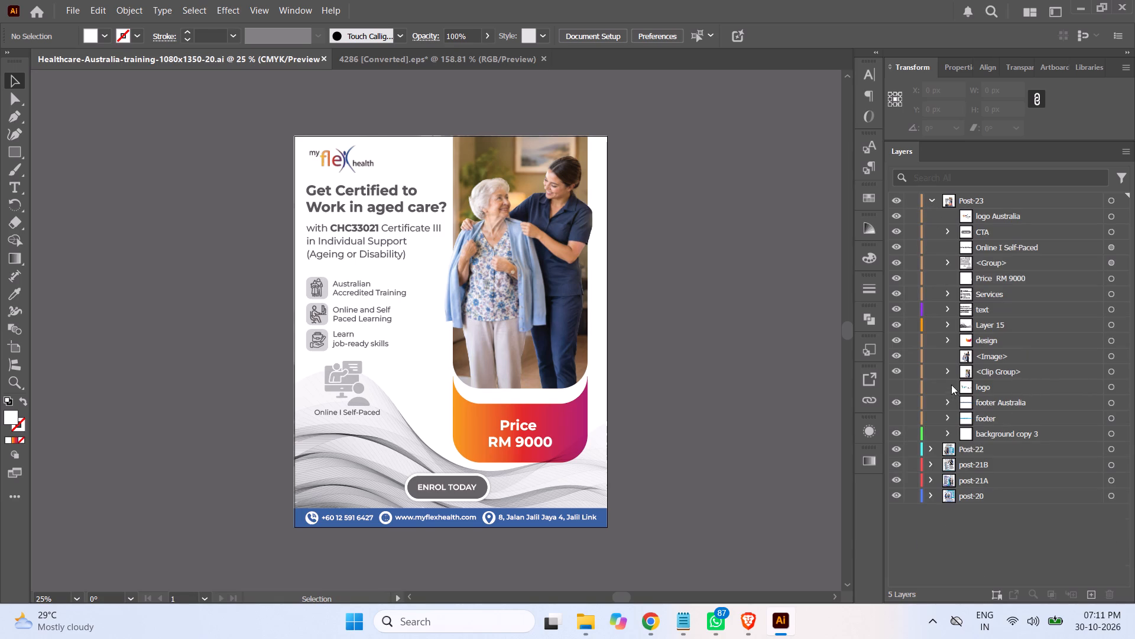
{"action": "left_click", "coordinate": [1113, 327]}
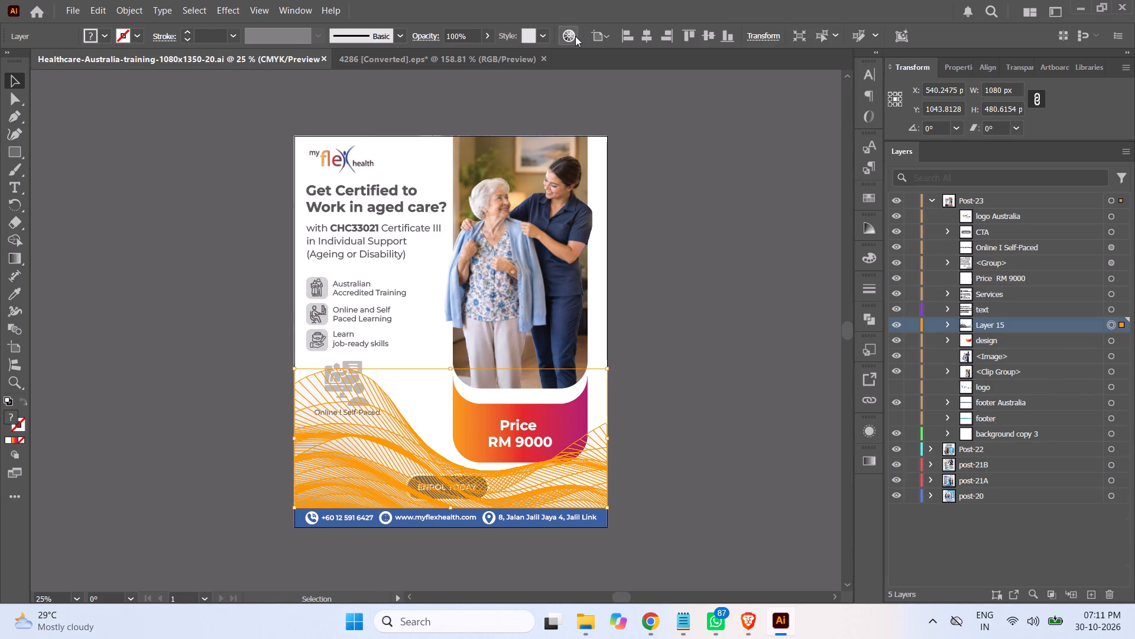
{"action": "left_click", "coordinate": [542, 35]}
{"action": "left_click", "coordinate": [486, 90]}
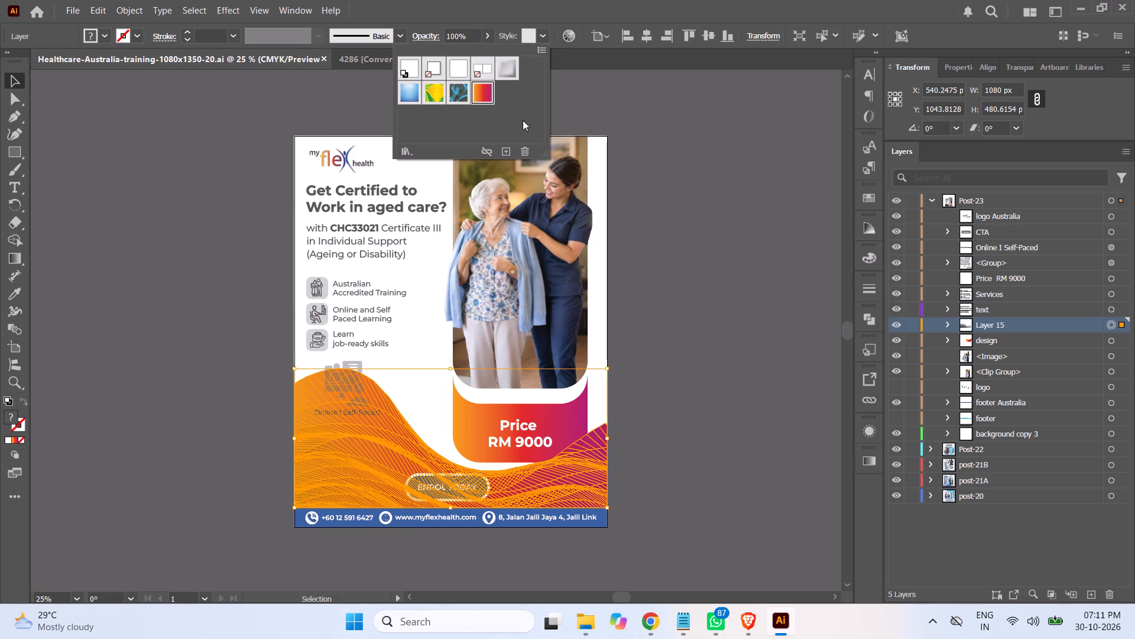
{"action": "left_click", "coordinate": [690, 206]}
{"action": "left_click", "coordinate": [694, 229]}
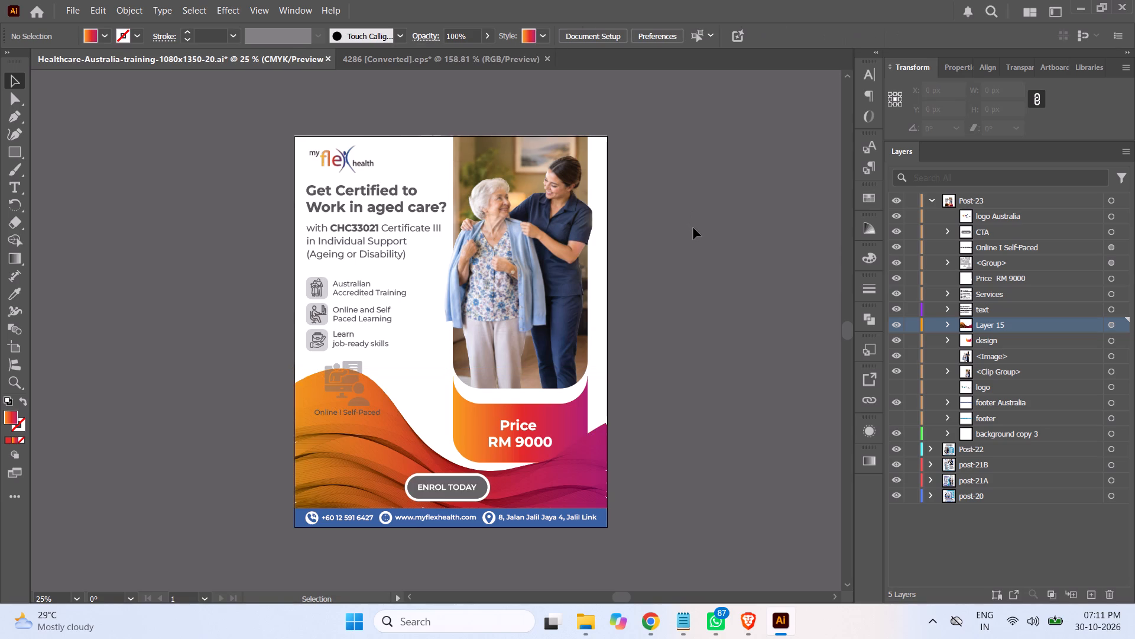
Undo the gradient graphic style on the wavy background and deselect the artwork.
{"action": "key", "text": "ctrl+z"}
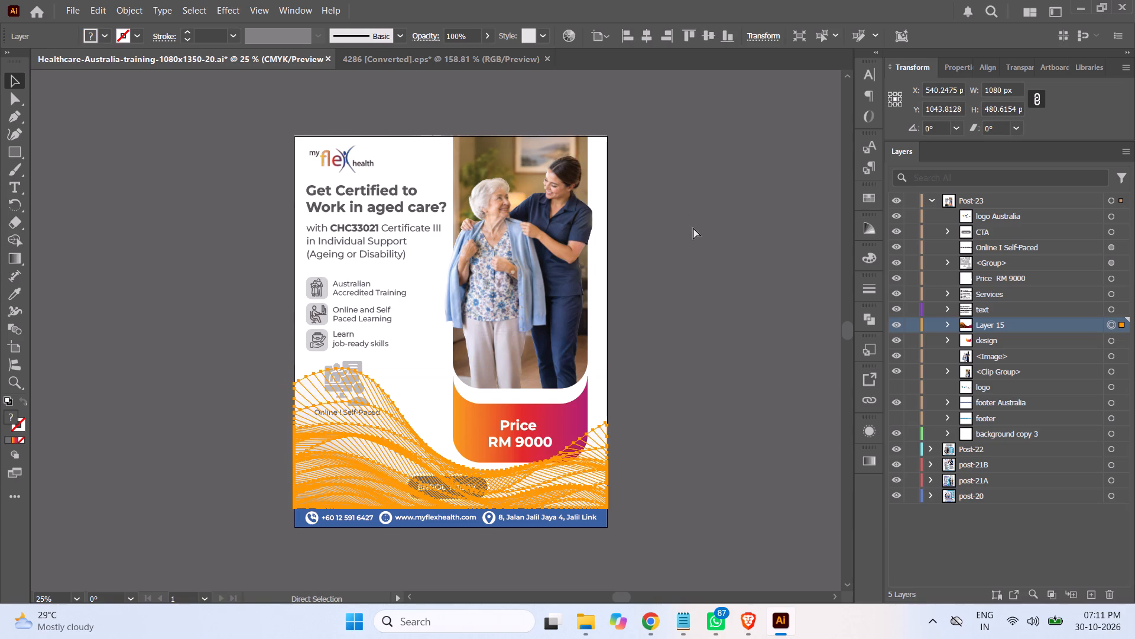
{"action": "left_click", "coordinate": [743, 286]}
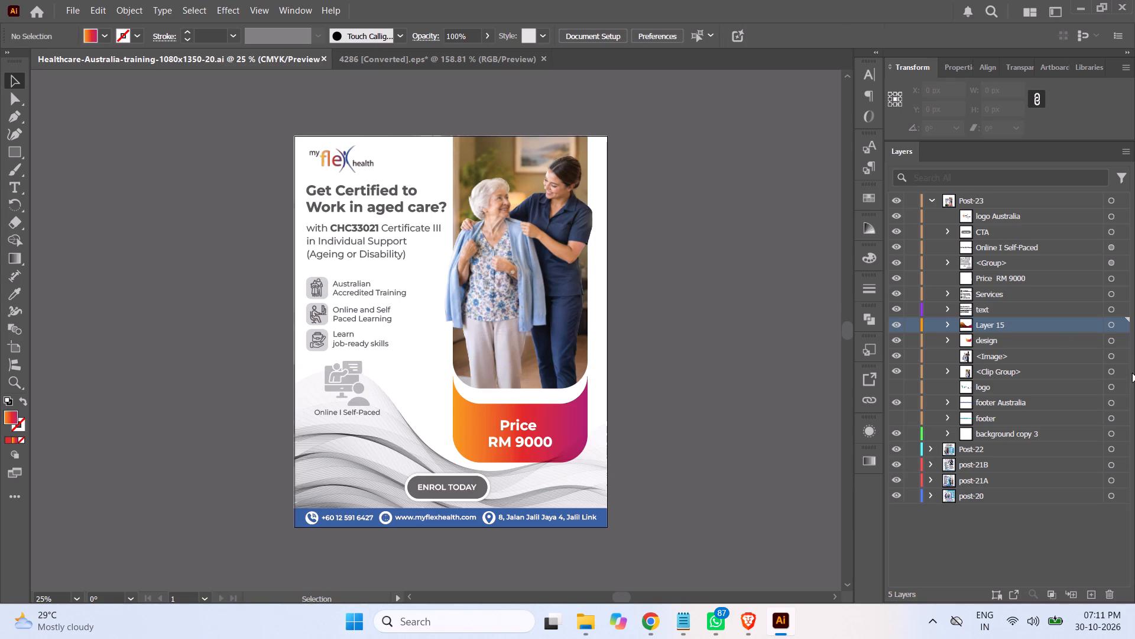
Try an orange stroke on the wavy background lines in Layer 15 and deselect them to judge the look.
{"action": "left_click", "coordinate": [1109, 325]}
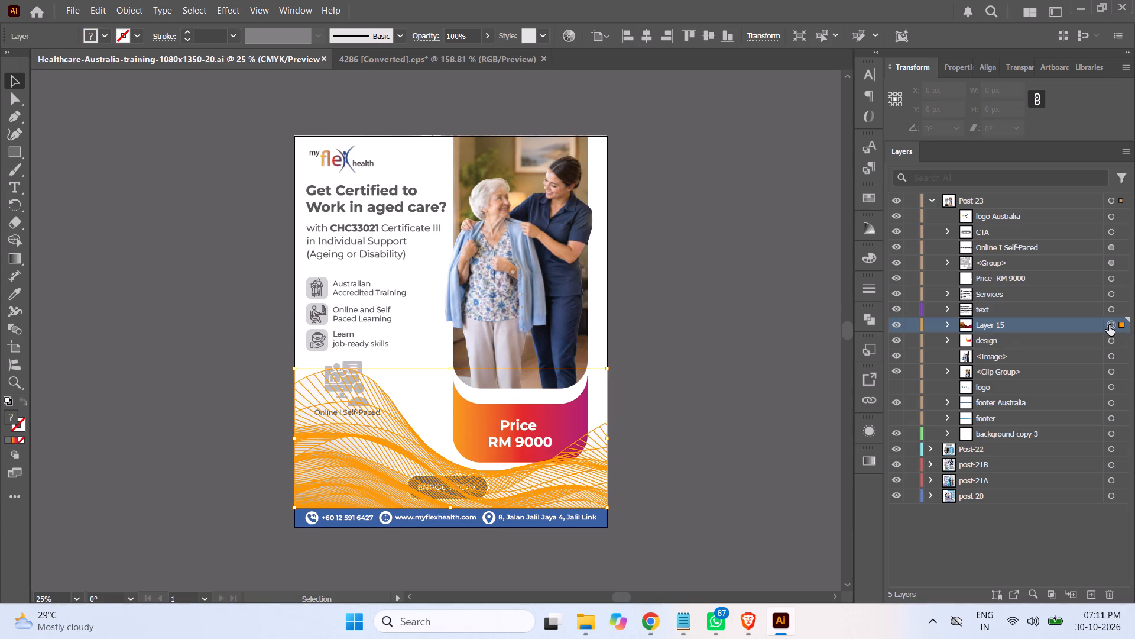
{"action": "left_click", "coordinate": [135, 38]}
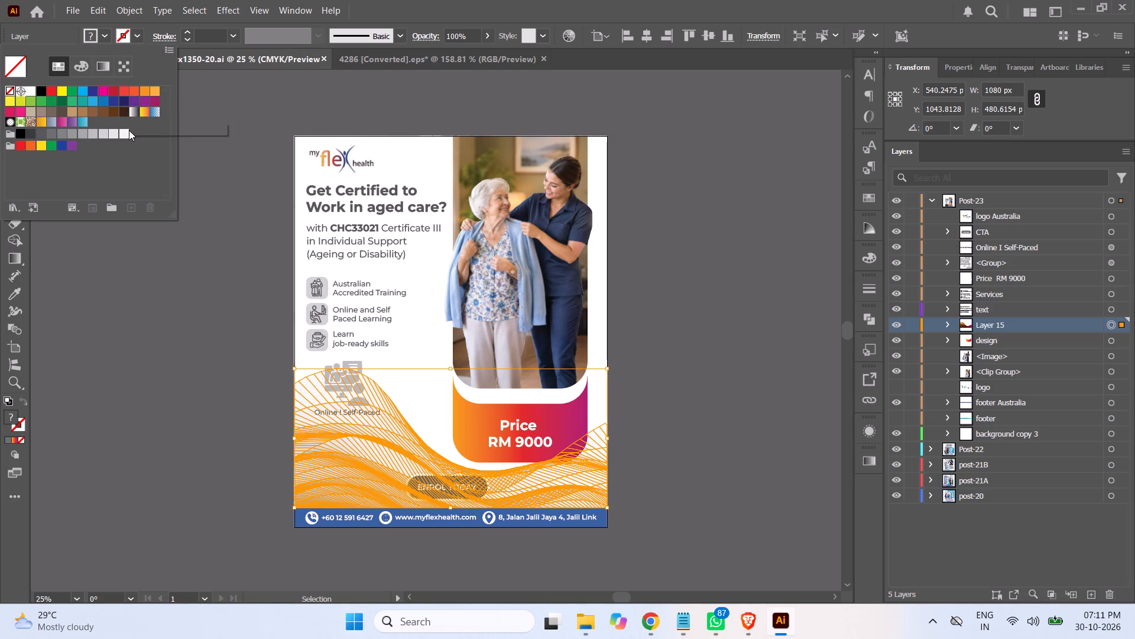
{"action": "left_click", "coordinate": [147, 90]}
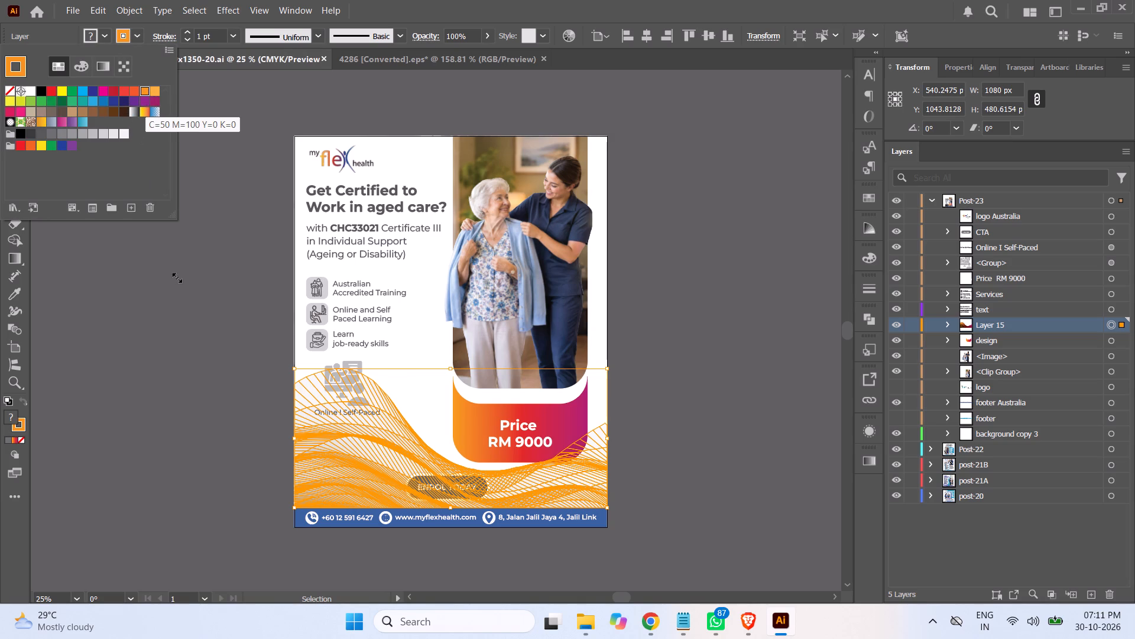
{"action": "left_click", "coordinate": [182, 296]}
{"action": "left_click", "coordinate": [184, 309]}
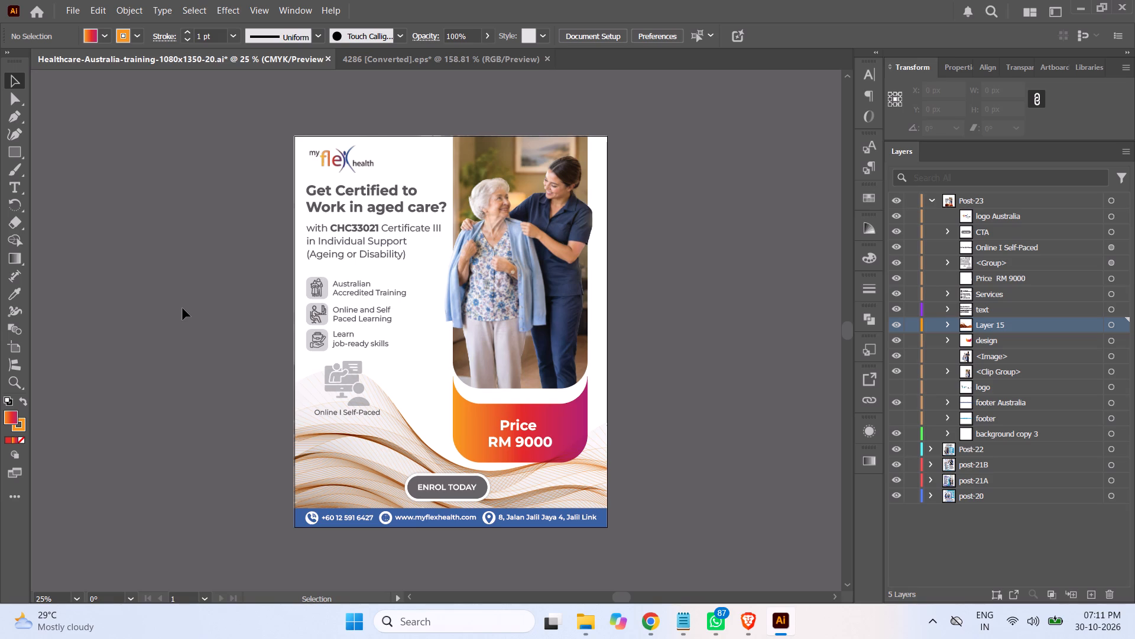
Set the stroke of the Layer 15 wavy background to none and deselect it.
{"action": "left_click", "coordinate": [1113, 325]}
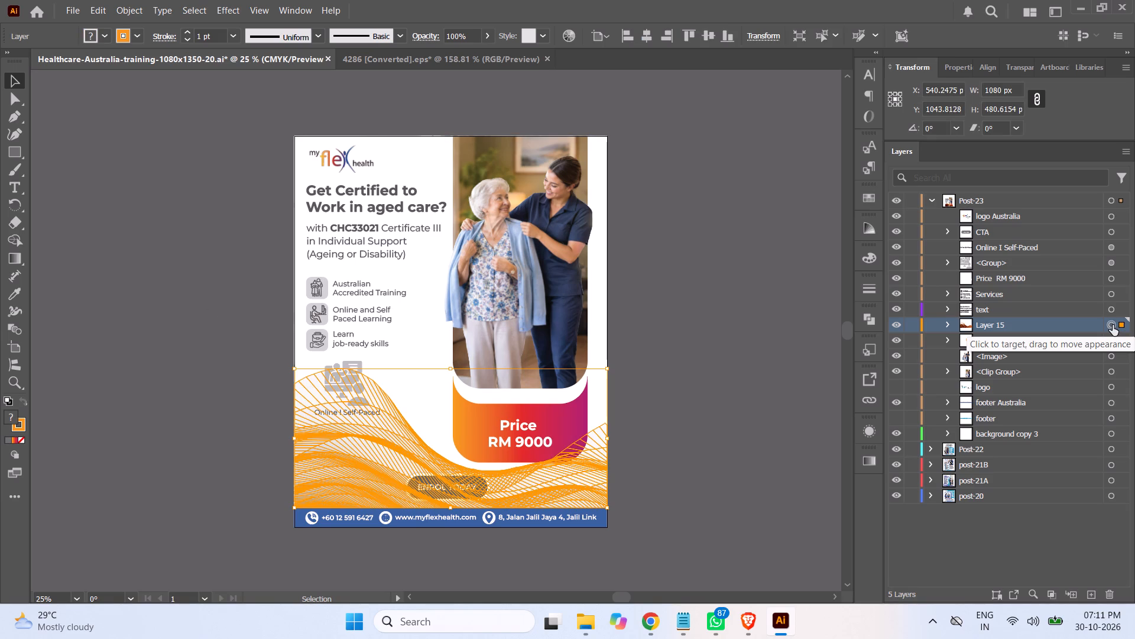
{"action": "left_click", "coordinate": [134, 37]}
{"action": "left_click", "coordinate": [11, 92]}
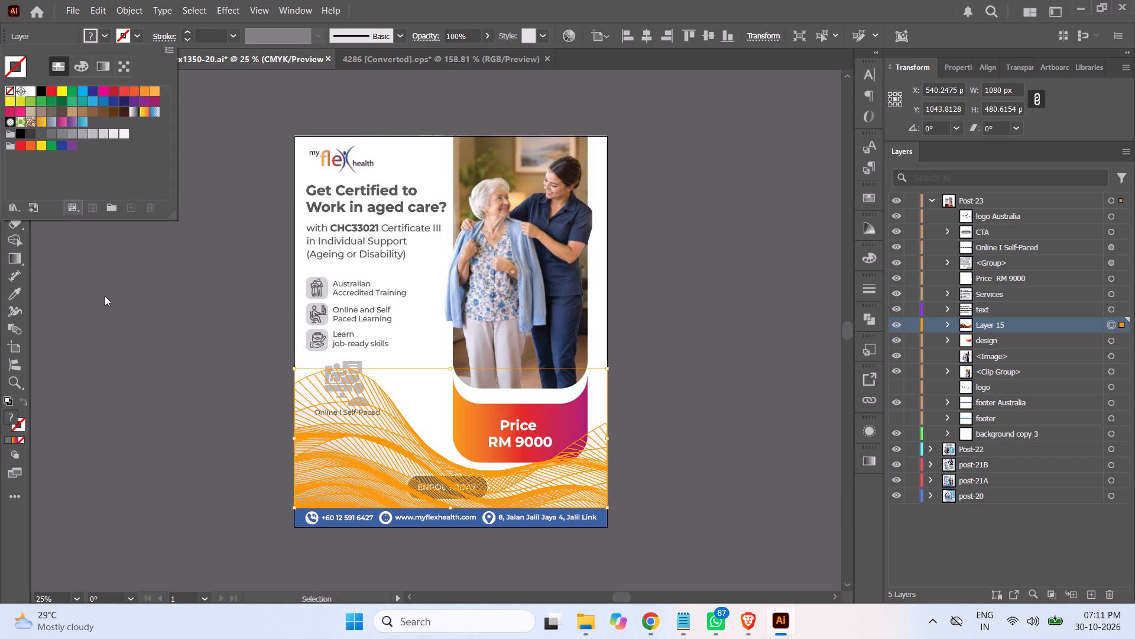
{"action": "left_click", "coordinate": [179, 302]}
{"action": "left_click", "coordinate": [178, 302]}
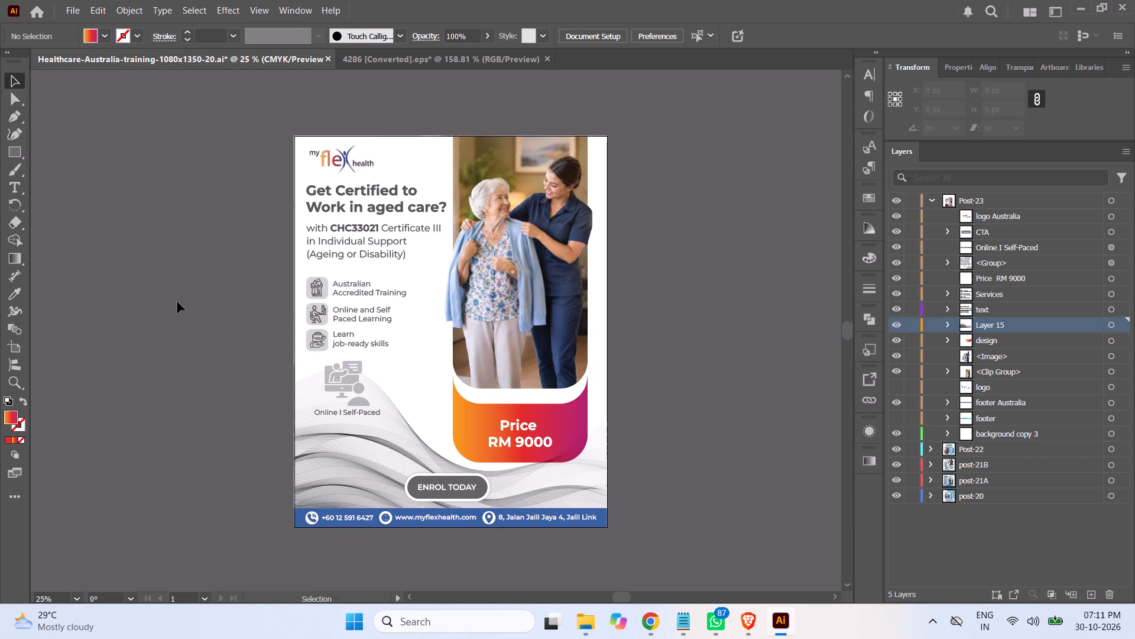
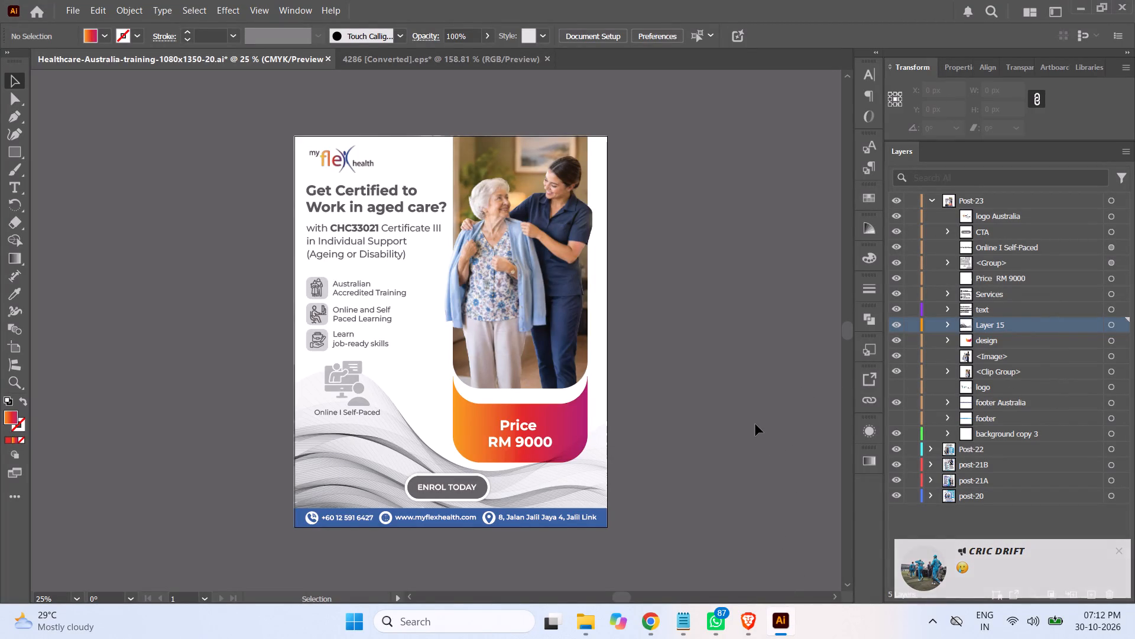
Save the Healthcare-Australia training document and collapse the Post-23 layer.
{"action": "key", "text": "ctrl+s"}
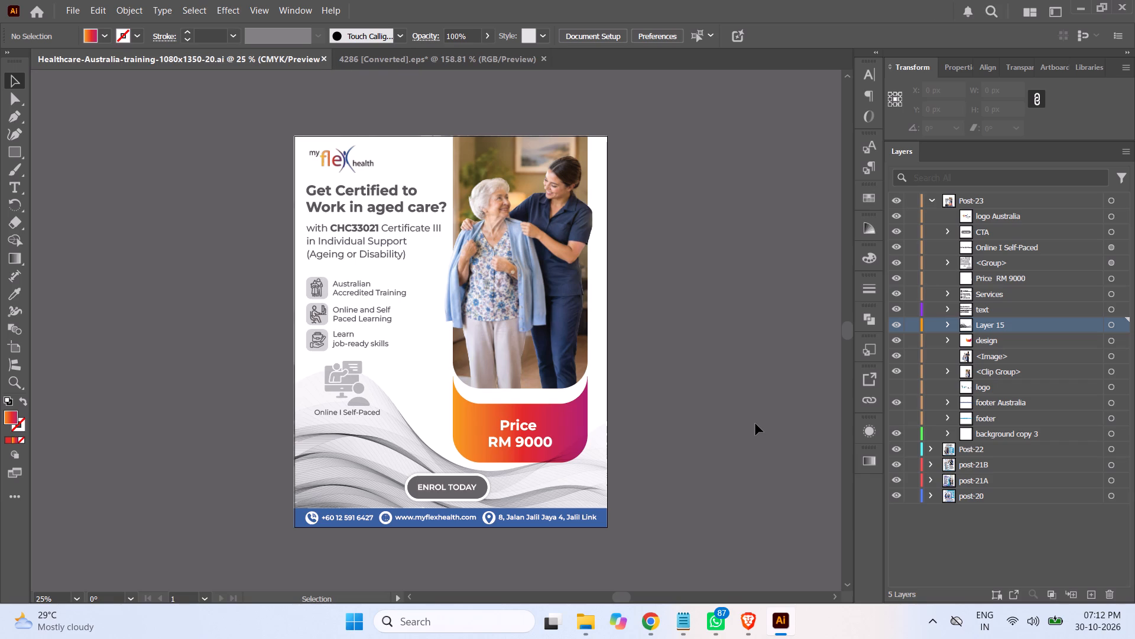
{"action": "left_click", "coordinate": [933, 200]}
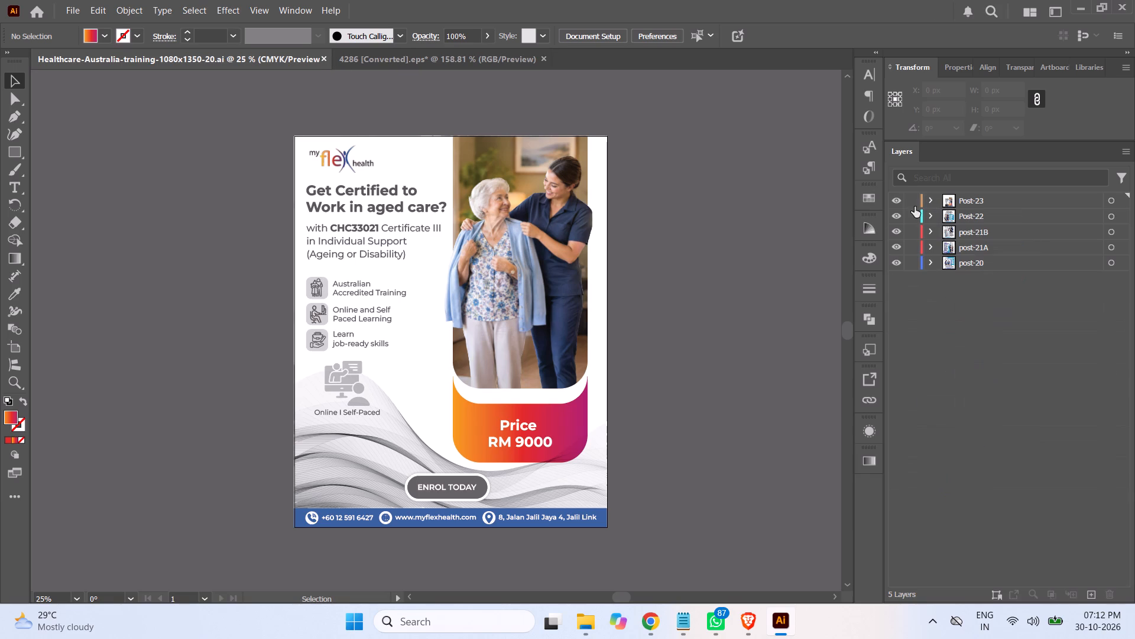
{"action": "left_click", "coordinate": [721, 212]}
In the 4286 [Converted].eps document, examine individual paths inside the upper blue wave group to see how it is built.
{"action": "left_click", "coordinate": [404, 56]}
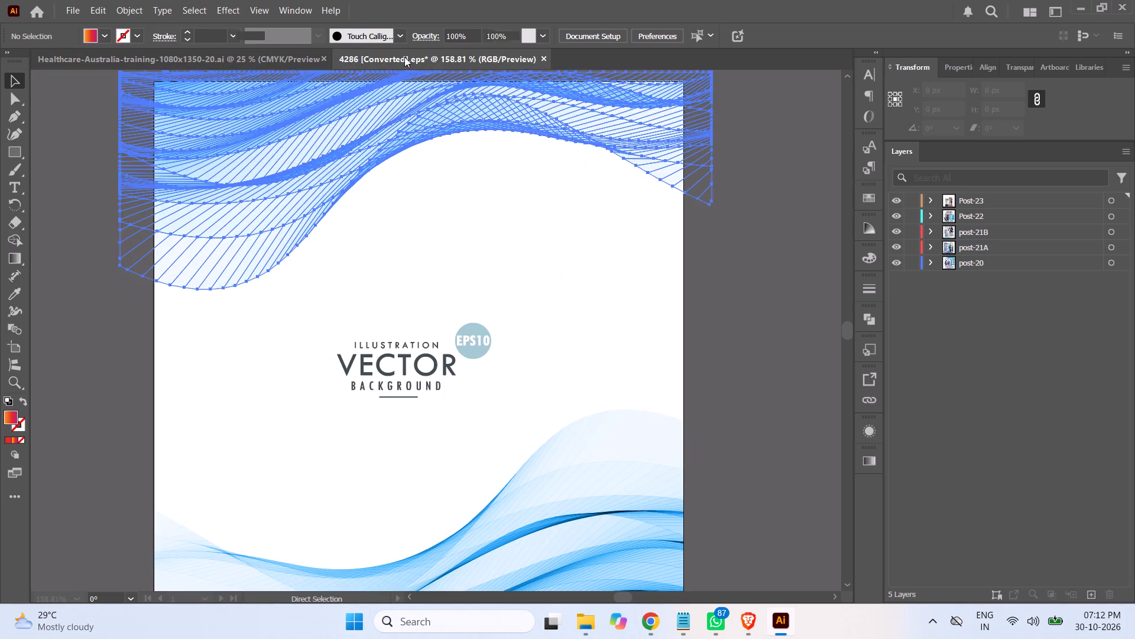
{"action": "left_click", "coordinate": [784, 357]}
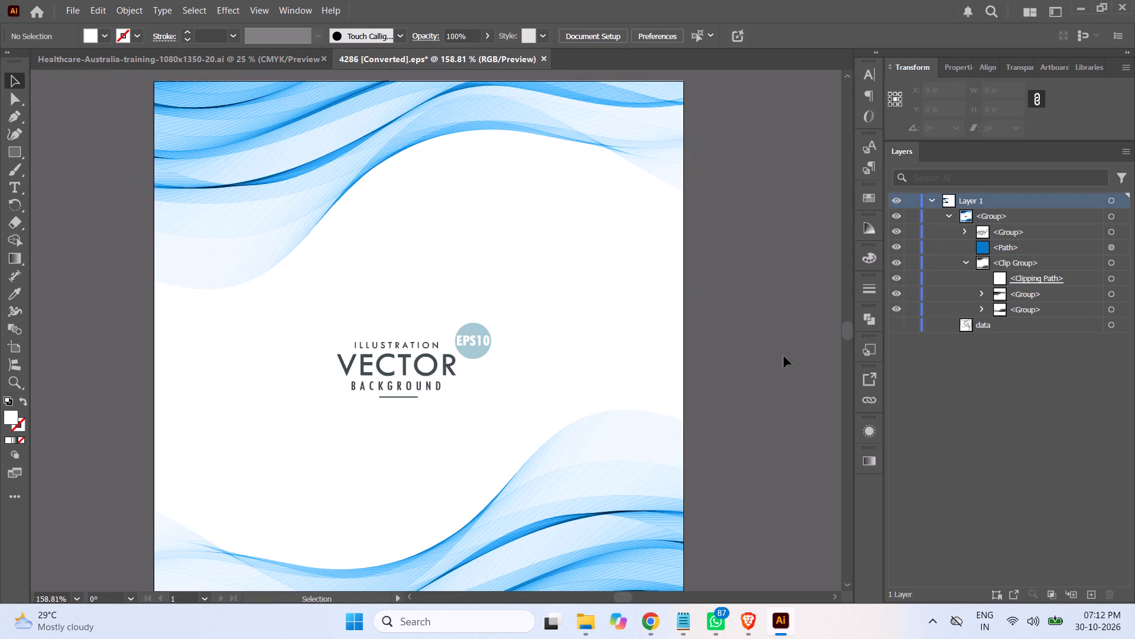
{"action": "left_click", "coordinate": [1115, 295]}
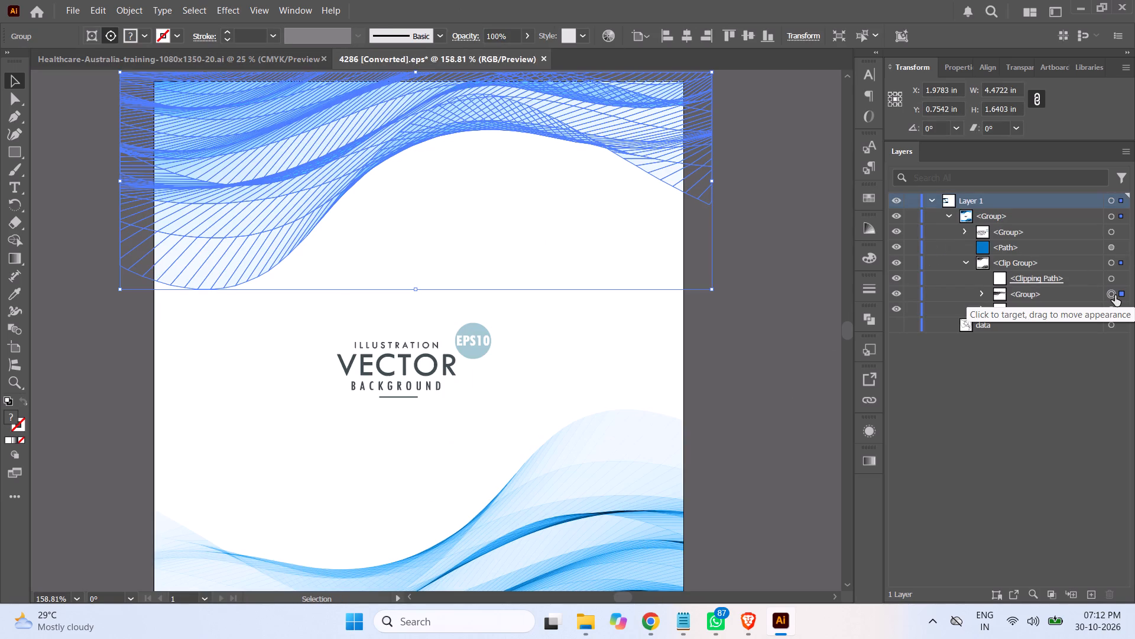
{"action": "left_click", "coordinate": [982, 292]}
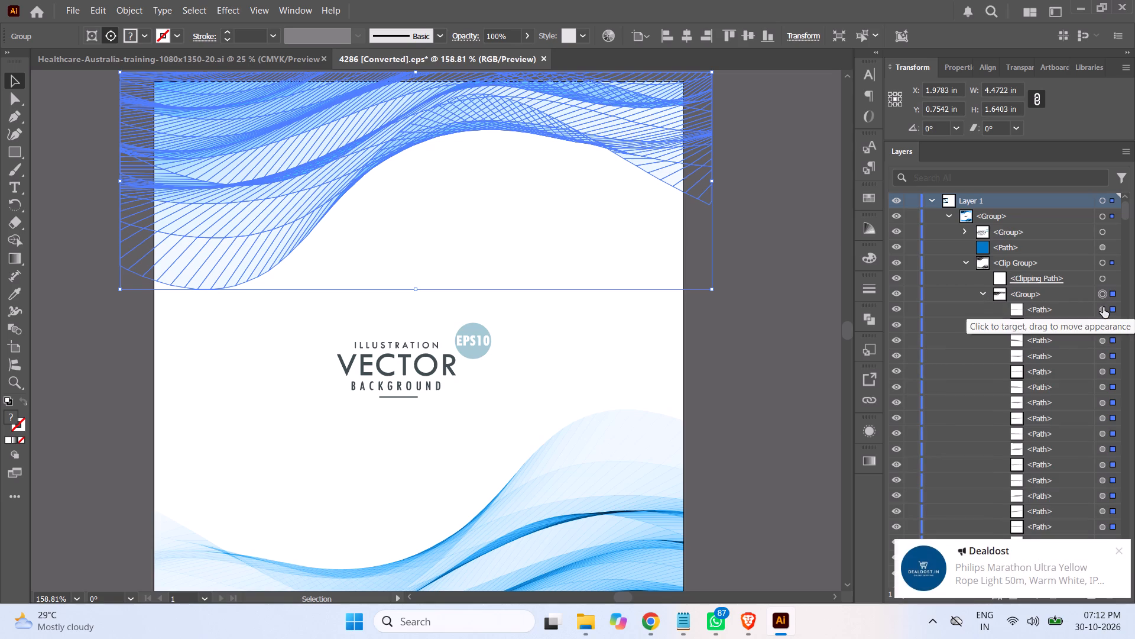
{"action": "left_click", "coordinate": [1103, 307]}
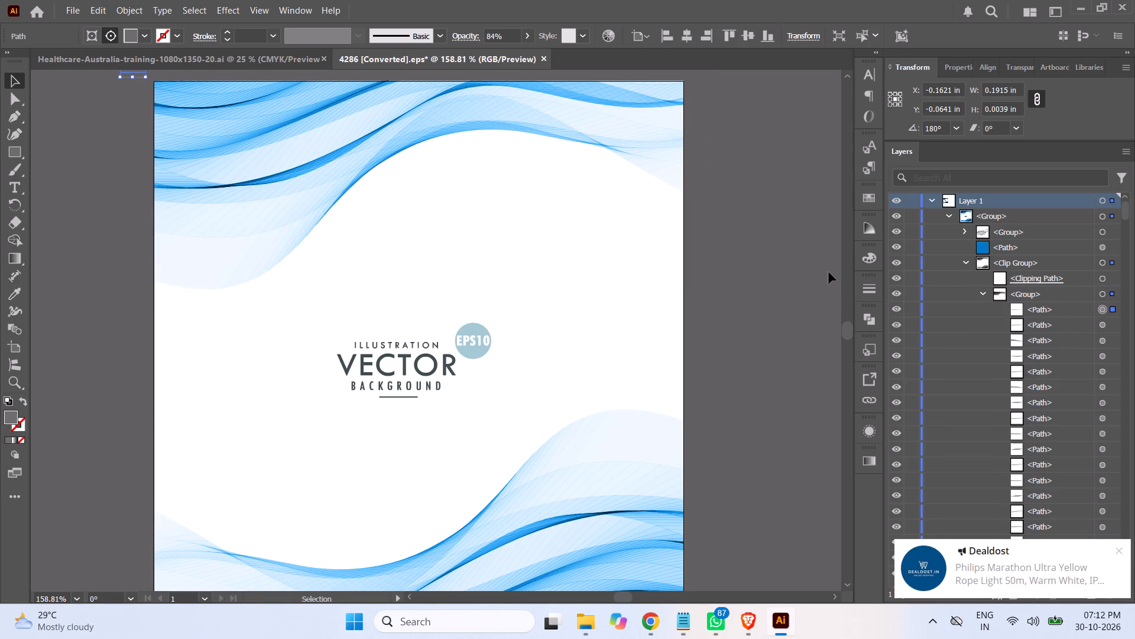
{"action": "scroll", "coordinate": [822, 264], "scroll_direction": "up", "scroll_amount": 2}
{"action": "scroll", "coordinate": [822, 264], "scroll_direction": "down", "scroll_amount": 2}
{"action": "scroll", "coordinate": [822, 264], "scroll_direction": "up", "scroll_amount": 2}
{"action": "scroll", "coordinate": [819, 263], "scroll_direction": "down", "scroll_amount": 1}
{"action": "scroll", "coordinate": [819, 263], "scroll_direction": "up", "scroll_amount": 2}
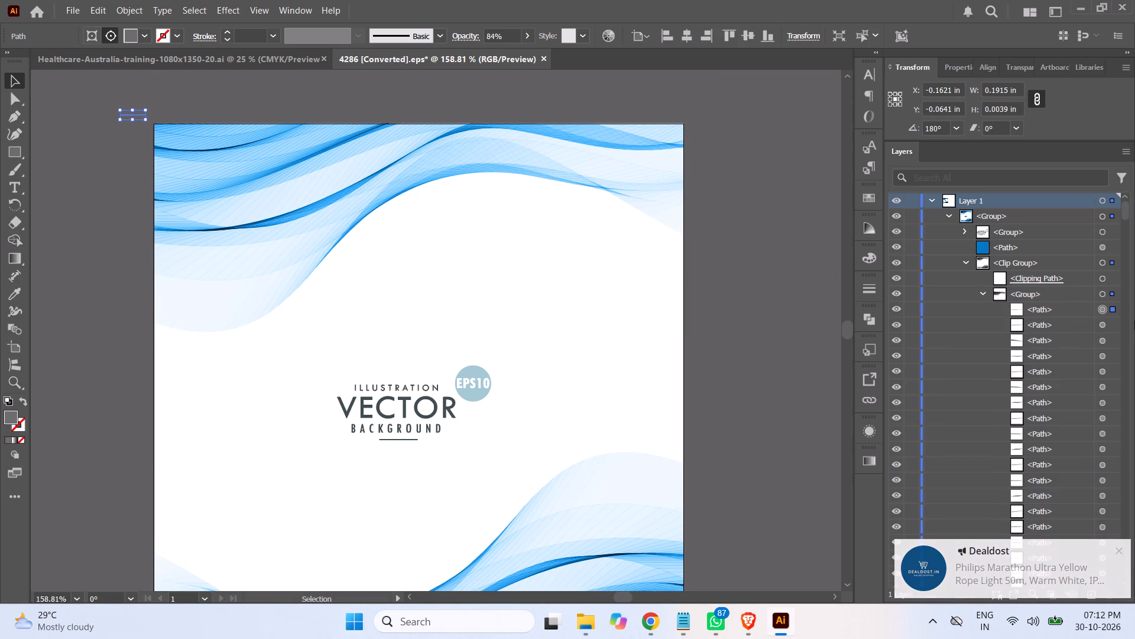
{"action": "left_click", "coordinate": [1104, 386]}
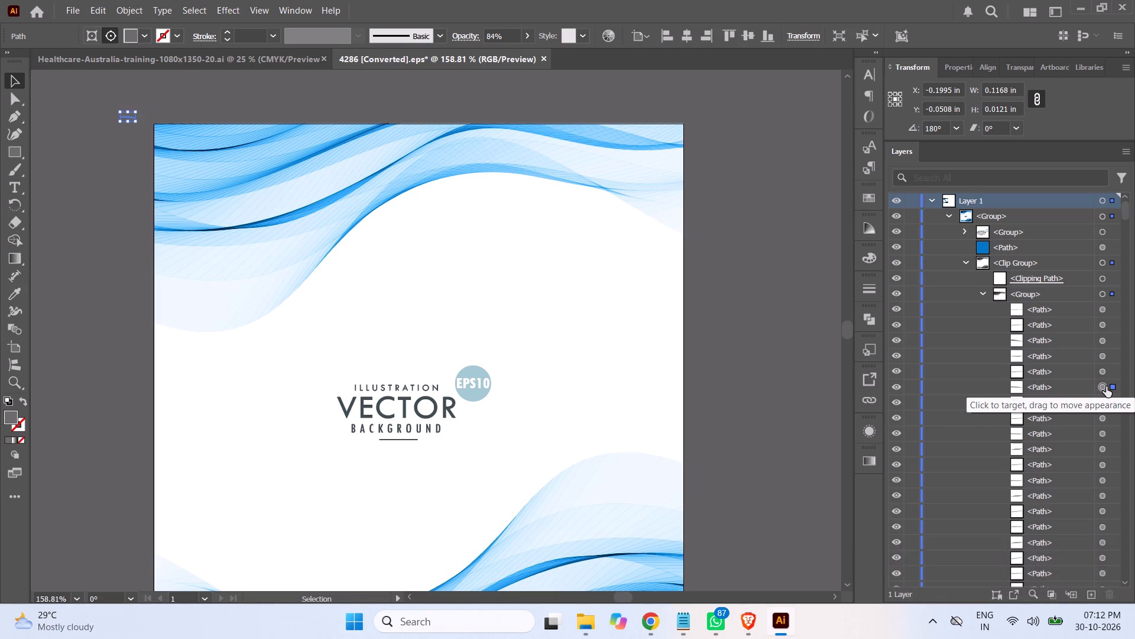
{"action": "scroll", "coordinate": [1035, 340], "scroll_direction": "down", "scroll_amount": 1}
{"action": "scroll", "coordinate": [1035, 340], "scroll_direction": "up", "scroll_amount": 1}
{"action": "scroll", "coordinate": [1035, 340], "scroll_direction": "down", "scroll_amount": 2}
{"action": "scroll", "coordinate": [1035, 340], "scroll_direction": "up", "scroll_amount": 2}
{"action": "scroll", "coordinate": [1034, 340], "scroll_direction": "down", "scroll_amount": 4}
{"action": "scroll", "coordinate": [1030, 338], "scroll_direction": "up", "scroll_amount": 1}
{"action": "scroll", "coordinate": [1058, 347], "scroll_direction": "down", "scroll_amount": 2}
{"action": "scroll", "coordinate": [1061, 351], "scroll_direction": "up", "scroll_amount": 1}
{"action": "scroll", "coordinate": [1061, 351], "scroll_direction": "down", "scroll_amount": 4}
{"action": "scroll", "coordinate": [1061, 351], "scroll_direction": "up", "scroll_amount": 3}
{"action": "scroll", "coordinate": [1061, 351], "scroll_direction": "down", "scroll_amount": 11}
{"action": "scroll", "coordinate": [1065, 353], "scroll_direction": "up", "scroll_amount": 1}
{"action": "scroll", "coordinate": [1065, 353], "scroll_direction": "down", "scroll_amount": 4}
{"action": "scroll", "coordinate": [1068, 354], "scroll_direction": "up", "scroll_amount": 2}
{"action": "scroll", "coordinate": [1068, 354], "scroll_direction": "down", "scroll_amount": 2}
{"action": "scroll", "coordinate": [1068, 354], "scroll_direction": "up", "scroll_amount": 2}
{"action": "scroll", "coordinate": [1068, 354], "scroll_direction": "down", "scroll_amount": 4}
{"action": "scroll", "coordinate": [1068, 354], "scroll_direction": "up", "scroll_amount": 2}
{"action": "scroll", "coordinate": [1068, 354], "scroll_direction": "down", "scroll_amount": 7}
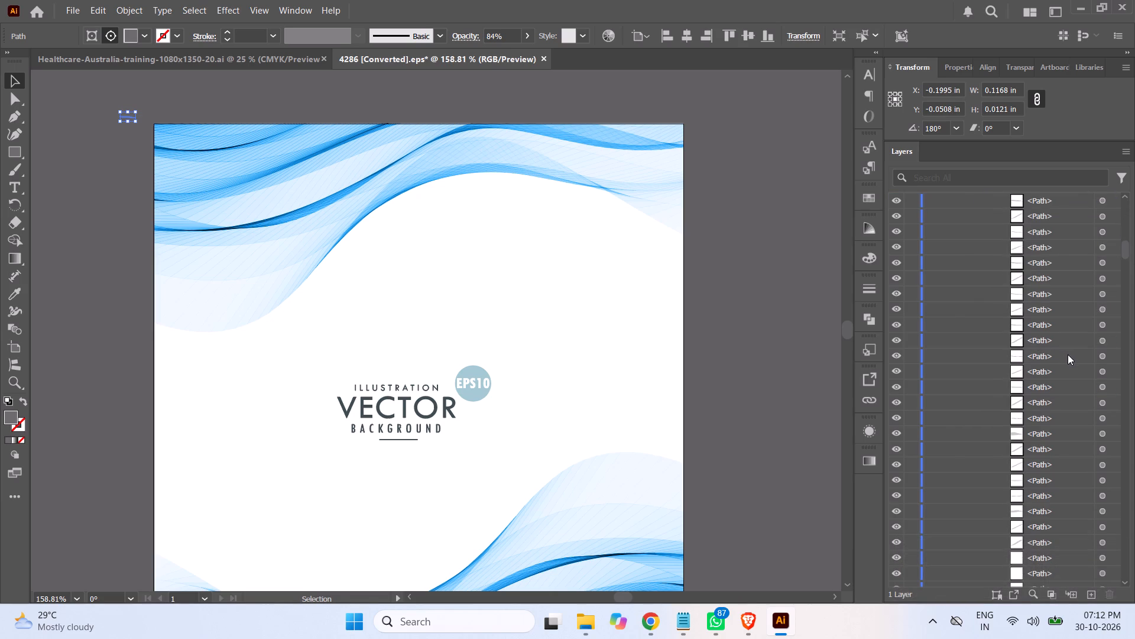
{"action": "scroll", "coordinate": [1067, 354], "scroll_direction": "down", "scroll_amount": 3}
{"action": "scroll", "coordinate": [1067, 354], "scroll_direction": "up", "scroll_amount": 1}
{"action": "scroll", "coordinate": [1067, 354], "scroll_direction": "down", "scroll_amount": 4}
{"action": "scroll", "coordinate": [1067, 354], "scroll_direction": "up", "scroll_amount": 1}
{"action": "scroll", "coordinate": [1067, 354], "scroll_direction": "down", "scroll_amount": 2}
{"action": "scroll", "coordinate": [1067, 354], "scroll_direction": "up", "scroll_amount": 4}
{"action": "scroll", "coordinate": [1067, 354], "scroll_direction": "down", "scroll_amount": 7}
{"action": "scroll", "coordinate": [1067, 354], "scroll_direction": "up", "scroll_amount": 1}
{"action": "scroll", "coordinate": [1067, 354], "scroll_direction": "down", "scroll_amount": 2}
{"action": "scroll", "coordinate": [1067, 354], "scroll_direction": "up", "scroll_amount": 2}
{"action": "scroll", "coordinate": [1067, 354], "scroll_direction": "down", "scroll_amount": 1}
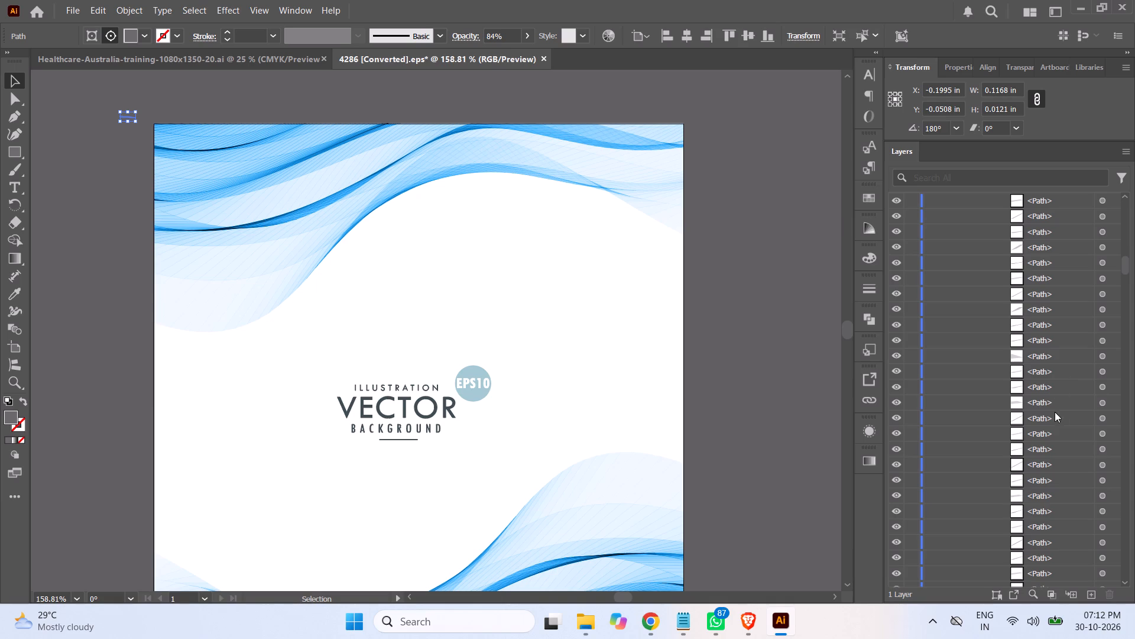
{"action": "left_click", "coordinate": [1105, 359]}
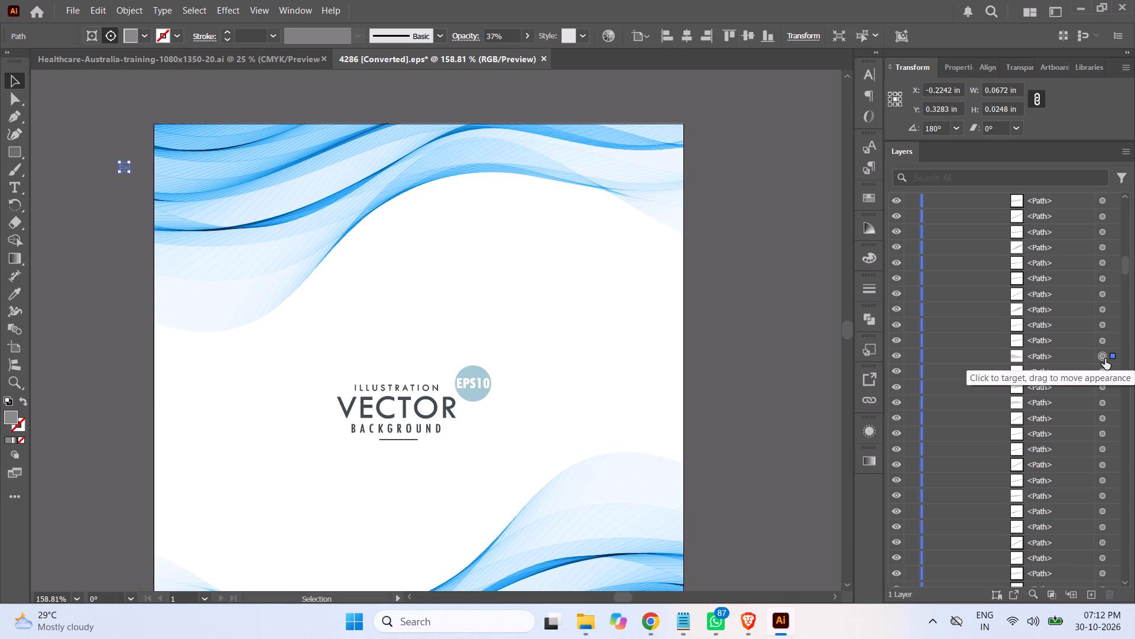
{"action": "scroll", "coordinate": [1050, 329], "scroll_direction": "up", "scroll_amount": 2}
{"action": "scroll", "coordinate": [1049, 328], "scroll_direction": "down", "scroll_amount": 1}
{"action": "scroll", "coordinate": [1049, 328], "scroll_direction": "up", "scroll_amount": 5}
{"action": "scroll", "coordinate": [1048, 328], "scroll_direction": "down", "scroll_amount": 3}
{"action": "scroll", "coordinate": [1048, 328], "scroll_direction": "up", "scroll_amount": 4}
{"action": "scroll", "coordinate": [1067, 318], "scroll_direction": "down", "scroll_amount": 1}
{"action": "scroll", "coordinate": [1068, 318], "scroll_direction": "up", "scroll_amount": 1}
{"action": "scroll", "coordinate": [1068, 318], "scroll_direction": "down", "scroll_amount": 3}
{"action": "scroll", "coordinate": [1069, 318], "scroll_direction": "up", "scroll_amount": 5}
{"action": "scroll", "coordinate": [1063, 316], "scroll_direction": "down", "scroll_amount": 2}
{"action": "scroll", "coordinate": [1062, 315], "scroll_direction": "up", "scroll_amount": 3}
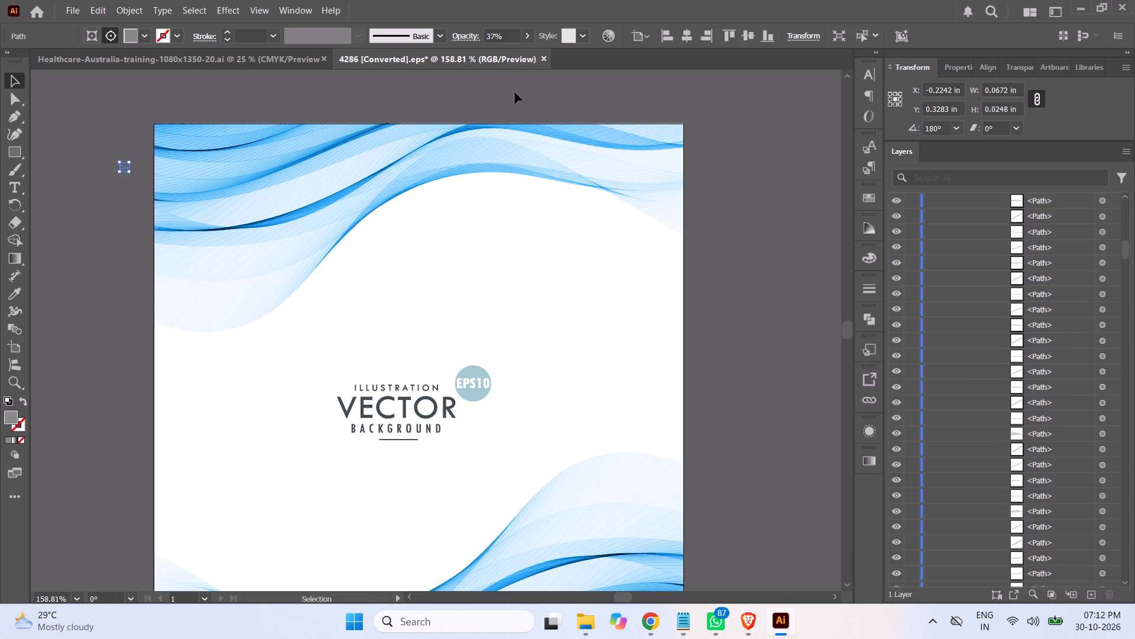
Close the 4286 [Converted].eps document without saving its changes.
{"action": "left_click", "coordinate": [545, 61]}
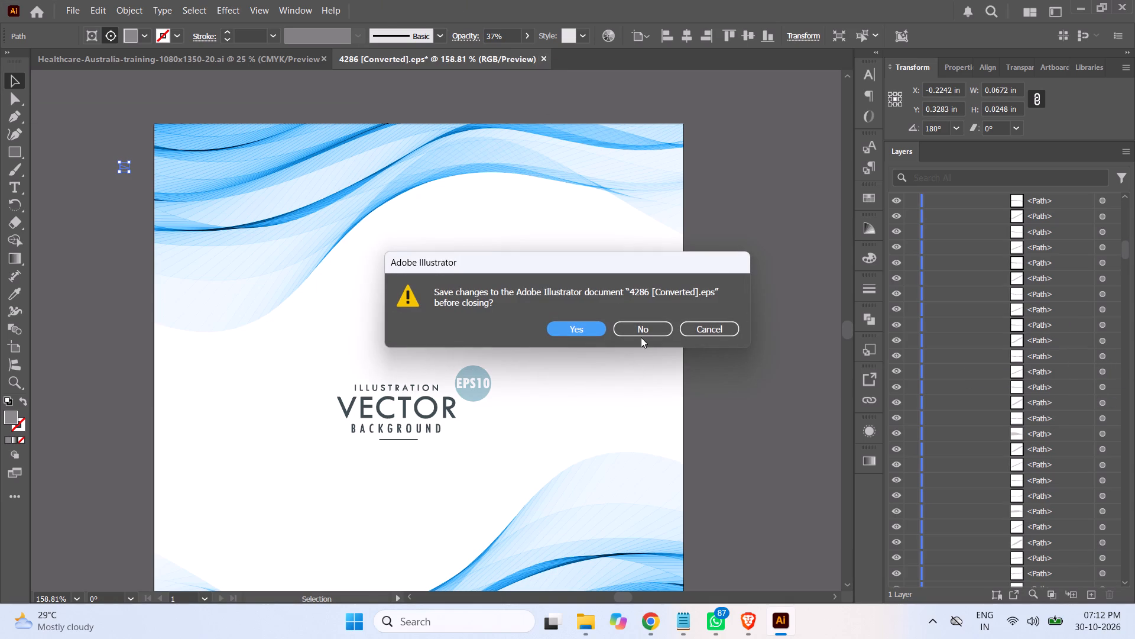
{"action": "left_click", "coordinate": [639, 333]}
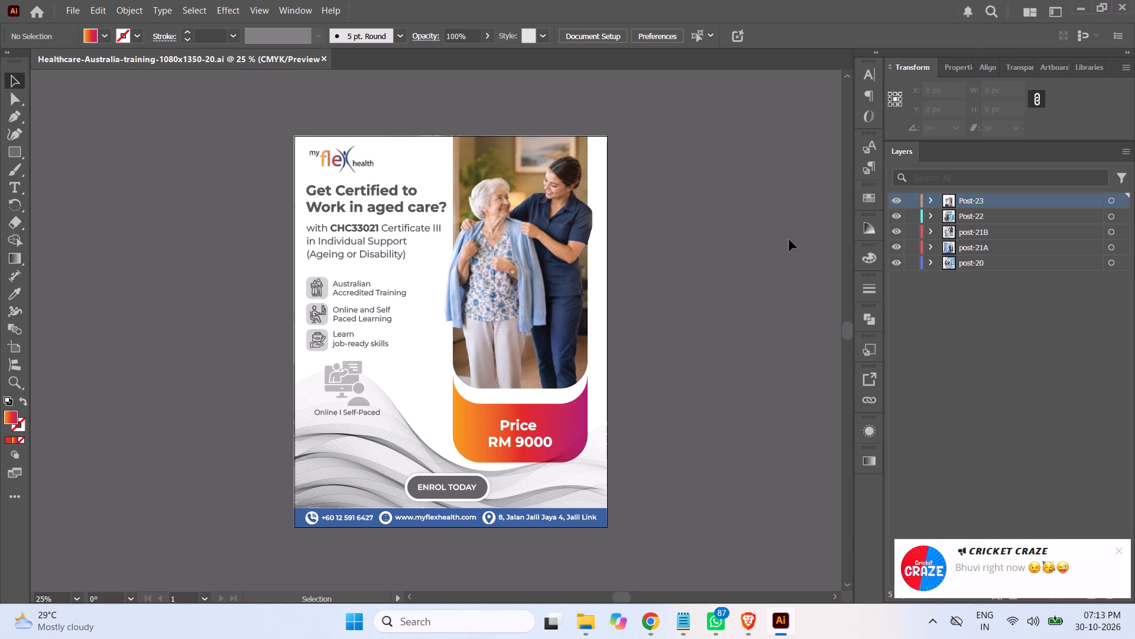
Switch to the Windows desktop and bring up its context options.
{"action": "key", "text": "super+d"}
{"action": "right_click", "coordinate": [507, 140]}
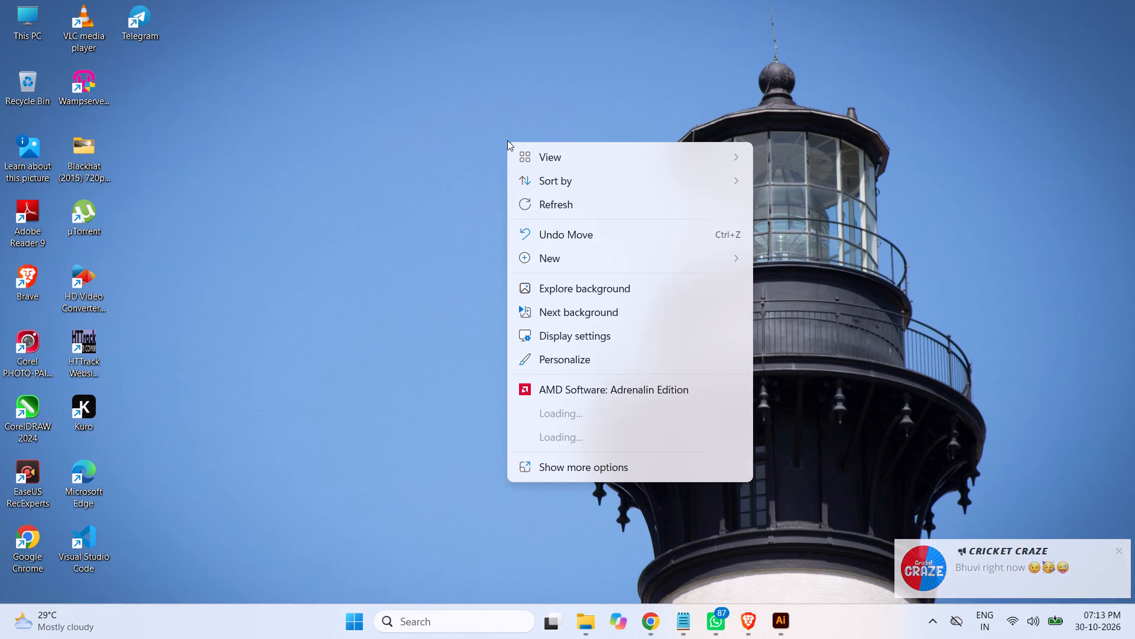
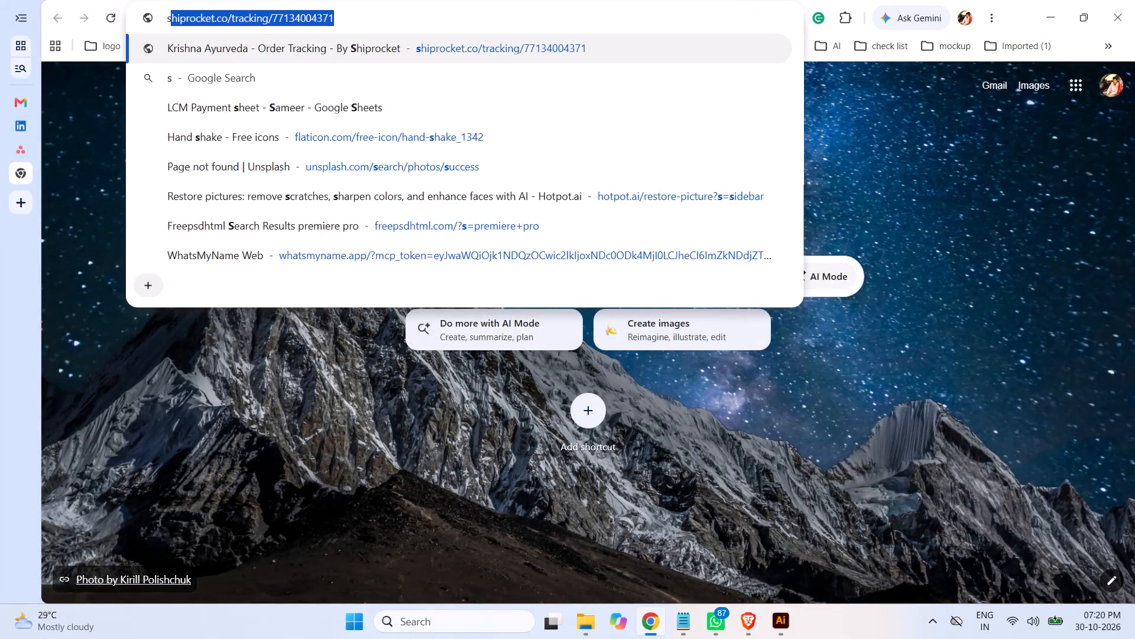
Open the spinxo.com website in Chrome, choosing it from the address suggestions for spinixo.com.
{"action": "type", "text": "pi"}
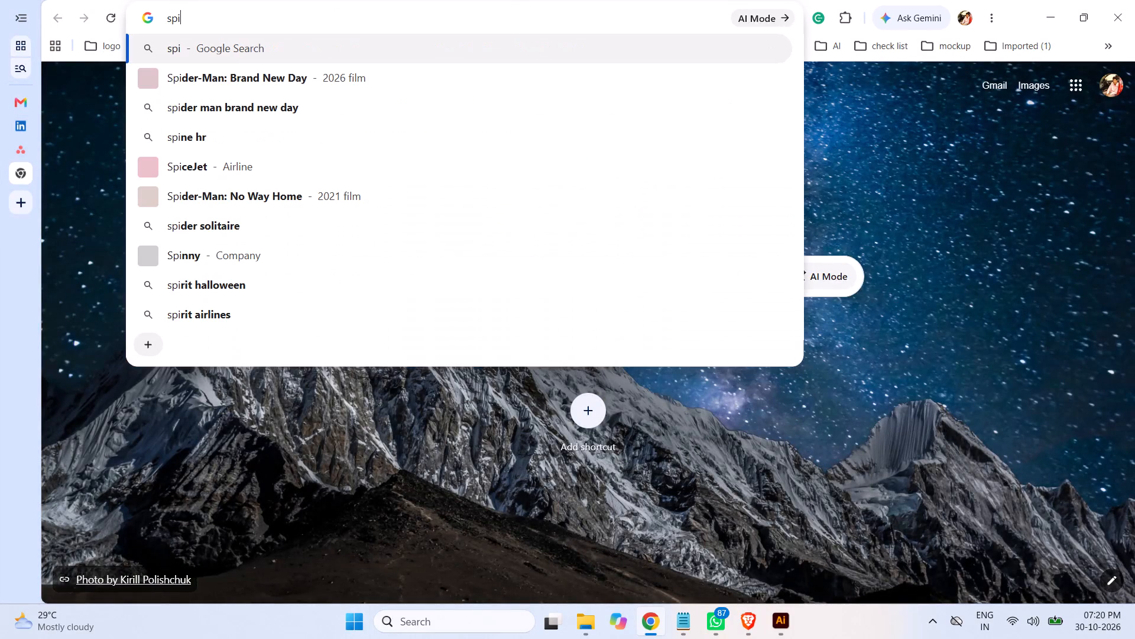
{"action": "type", "text": "ni"}
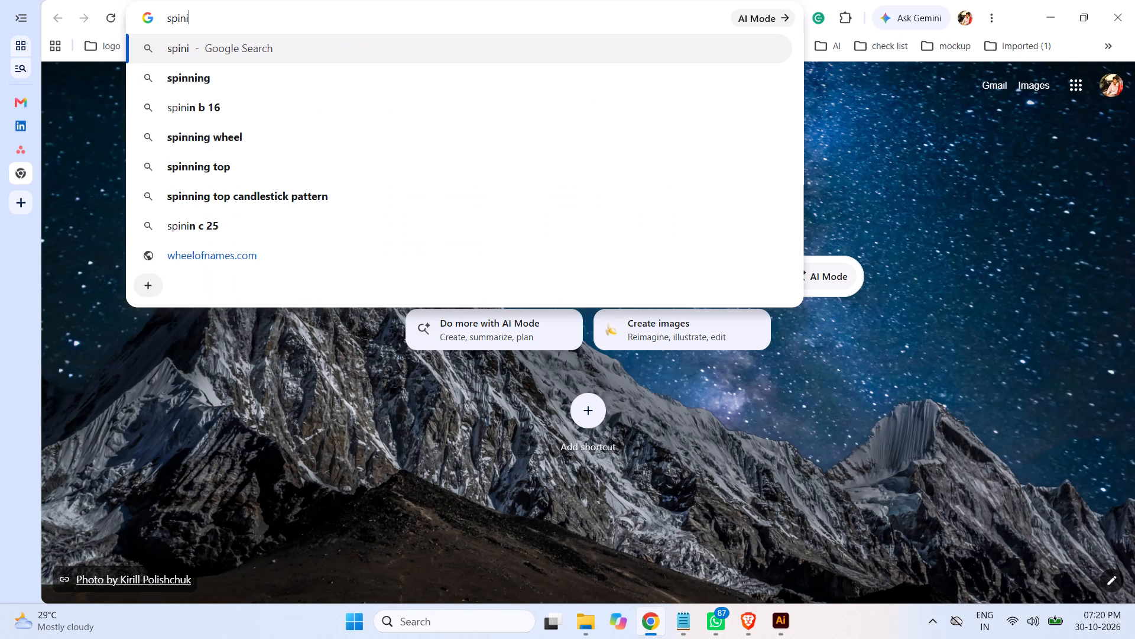
{"action": "key", "text": "x"}
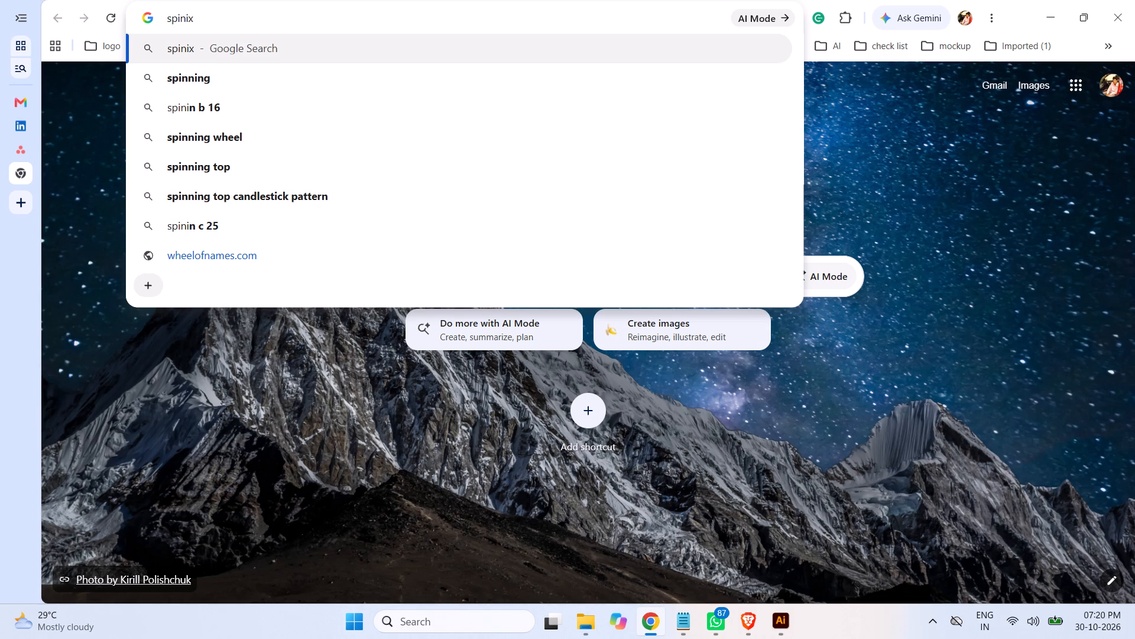
{"action": "key", "text": "0"}
{"action": "key", "text": "BackSpace"}
{"action": "key", "text": "o"}
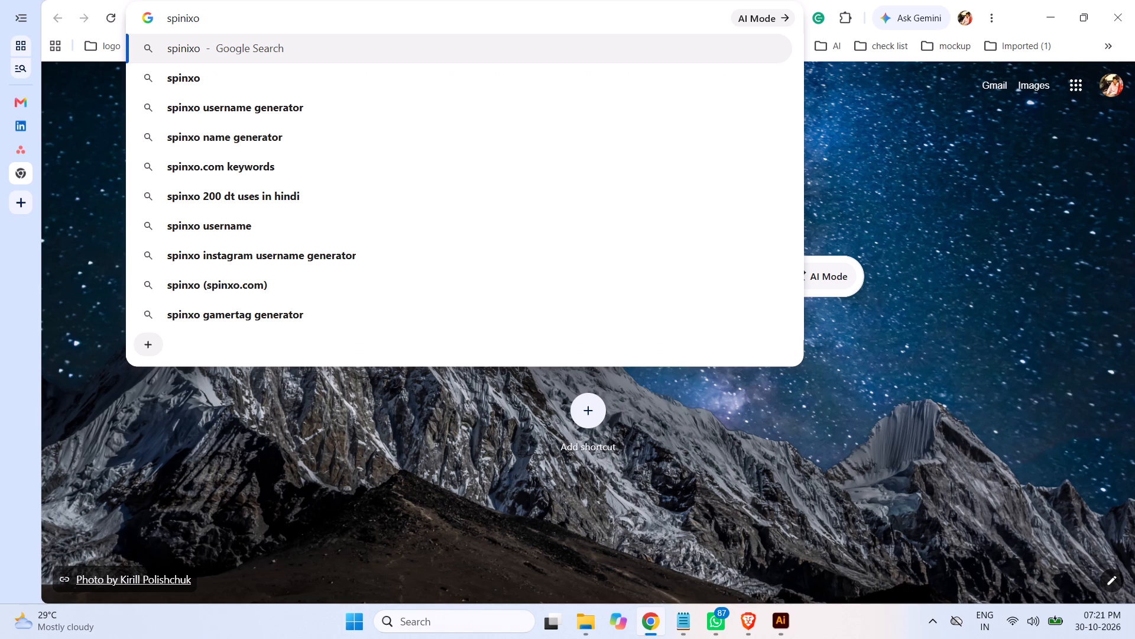
{"action": "key", "text": "period"}
{"action": "key", "text": "c"}
{"action": "type", "text": "om"}
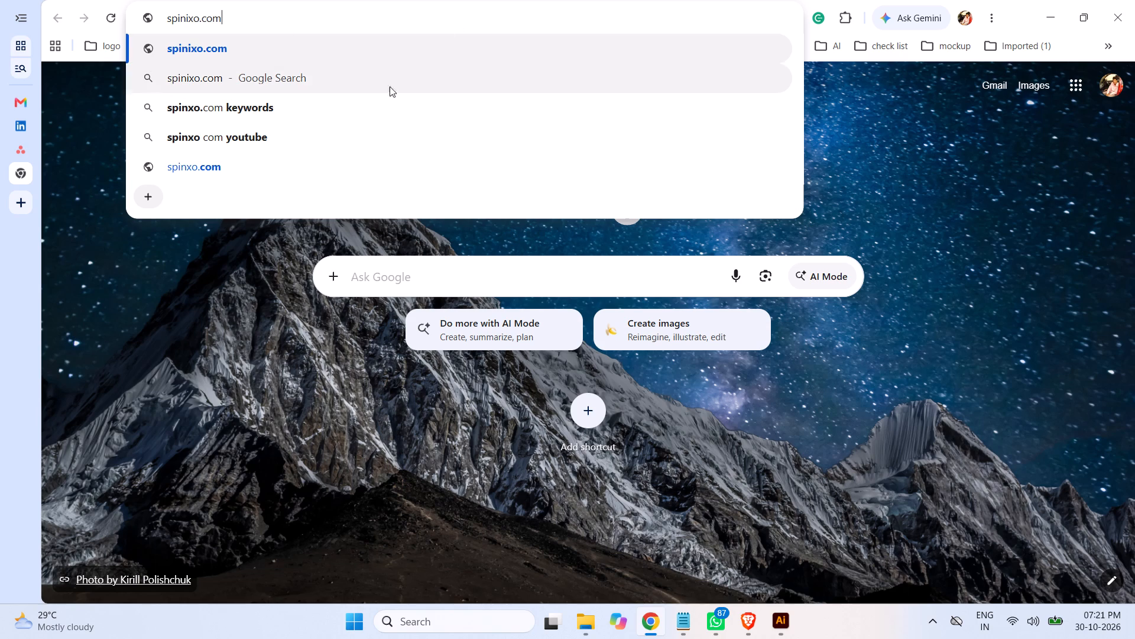
{"action": "left_click", "coordinate": [205, 167]}
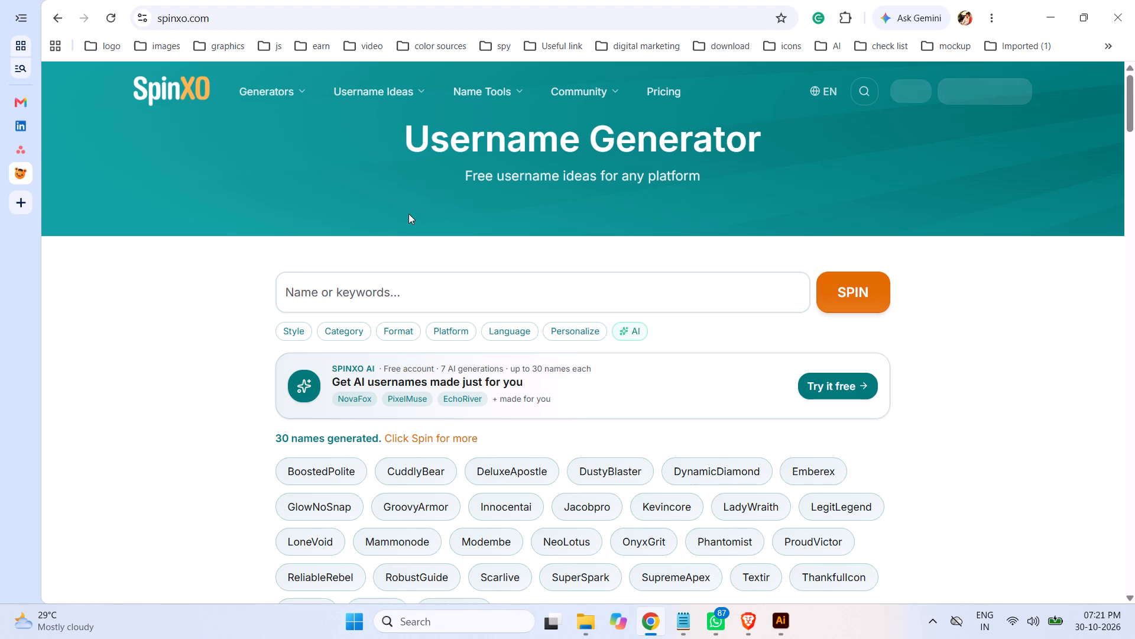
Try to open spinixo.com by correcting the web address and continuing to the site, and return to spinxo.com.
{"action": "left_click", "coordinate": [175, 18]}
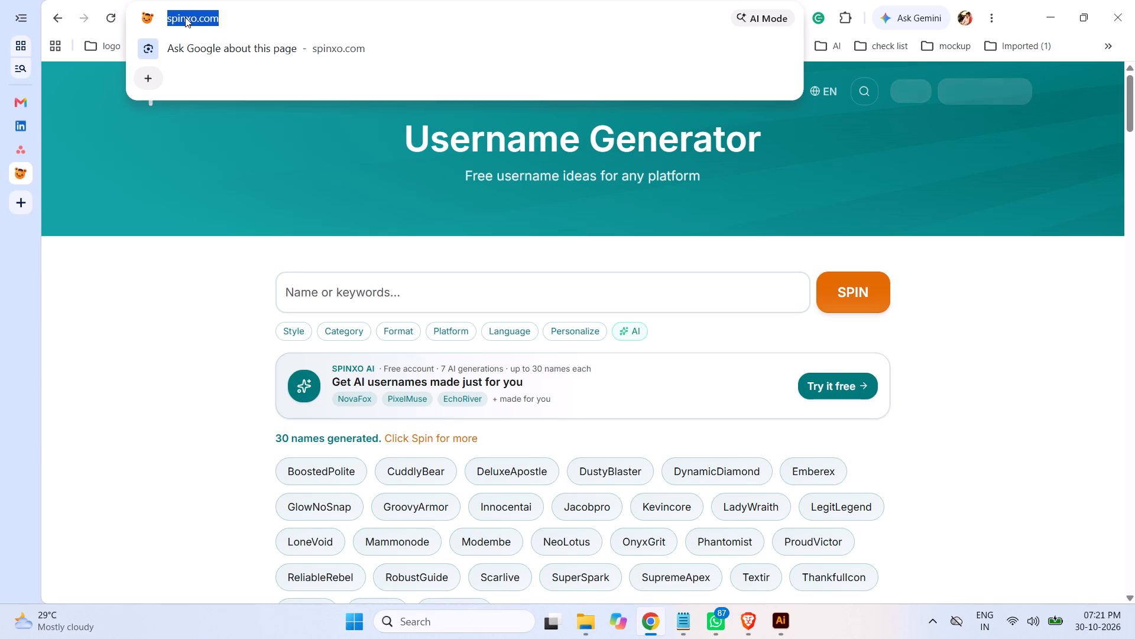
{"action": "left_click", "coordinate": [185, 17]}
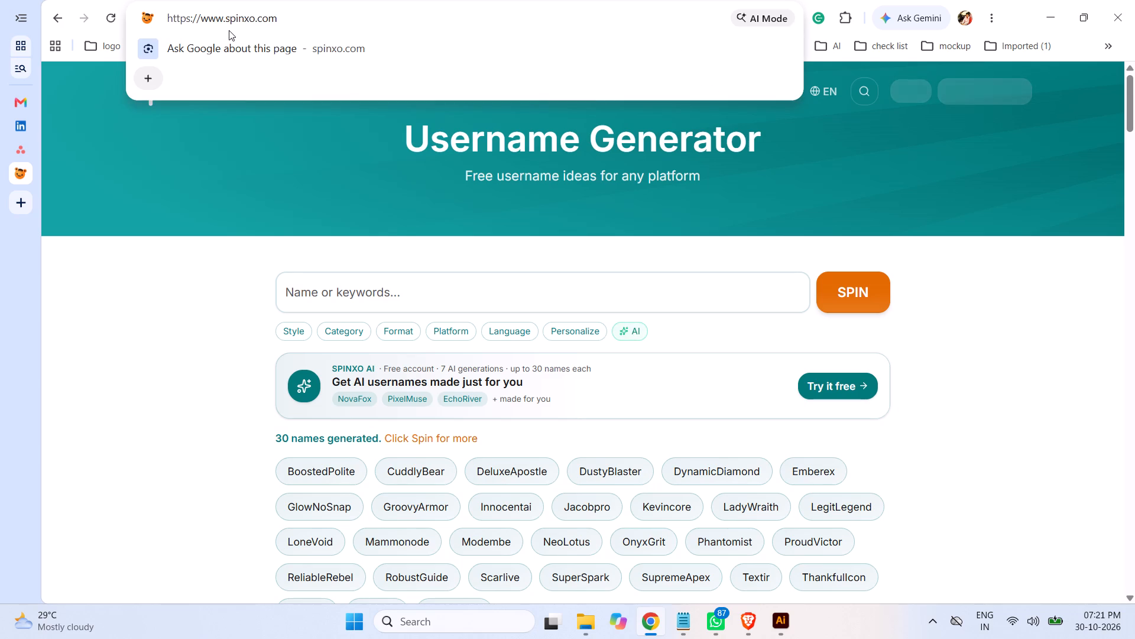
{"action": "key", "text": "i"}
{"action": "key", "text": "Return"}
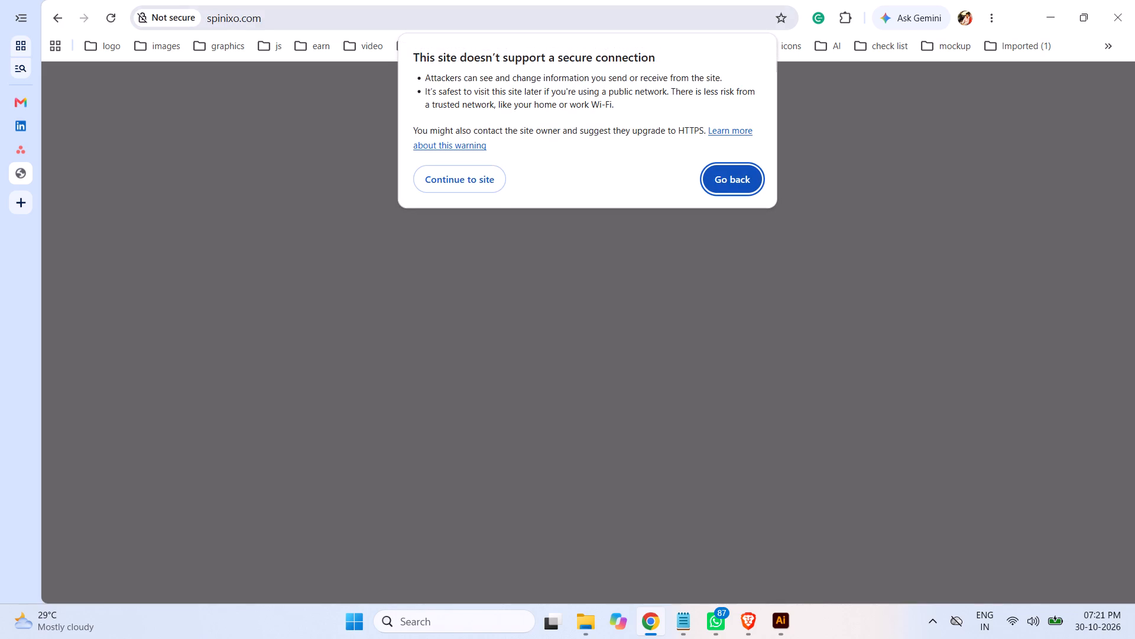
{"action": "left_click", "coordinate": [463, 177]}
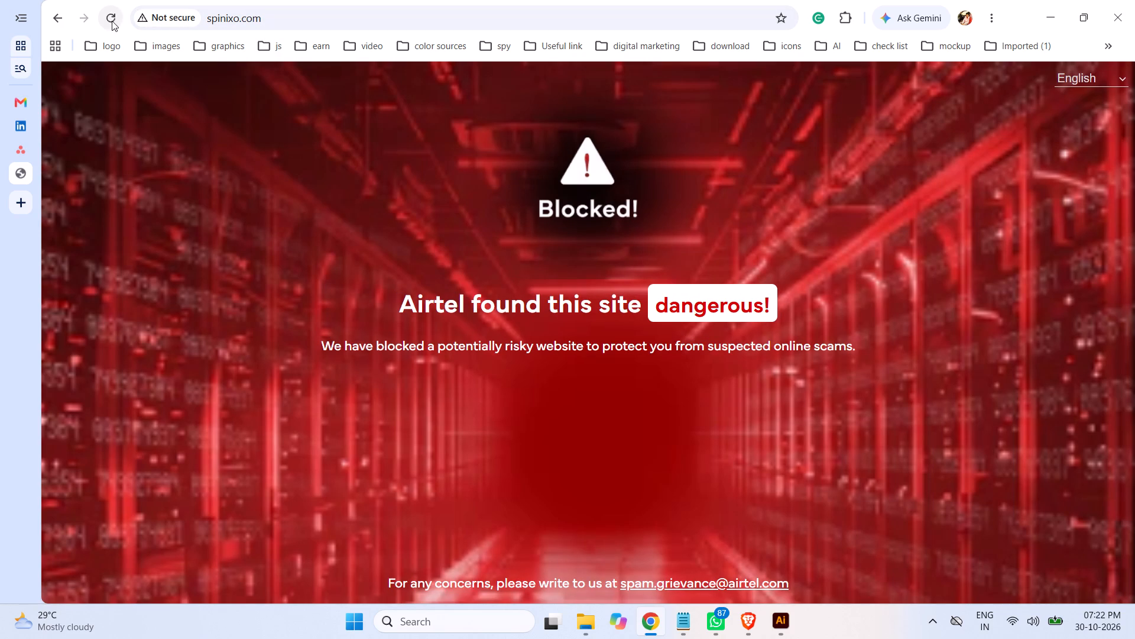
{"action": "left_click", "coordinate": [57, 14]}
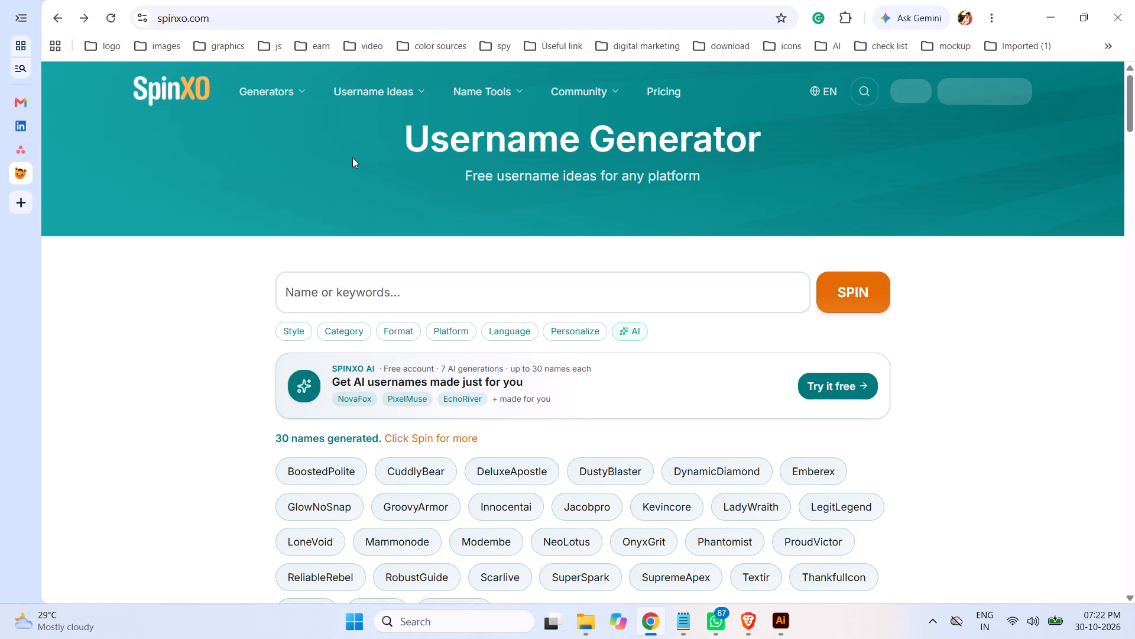
Look through the SpinXO username generator page, from its generated names to its style categories, and close its tab.
{"action": "scroll", "coordinate": [1073, 283], "scroll_direction": "down", "scroll_amount": 1}
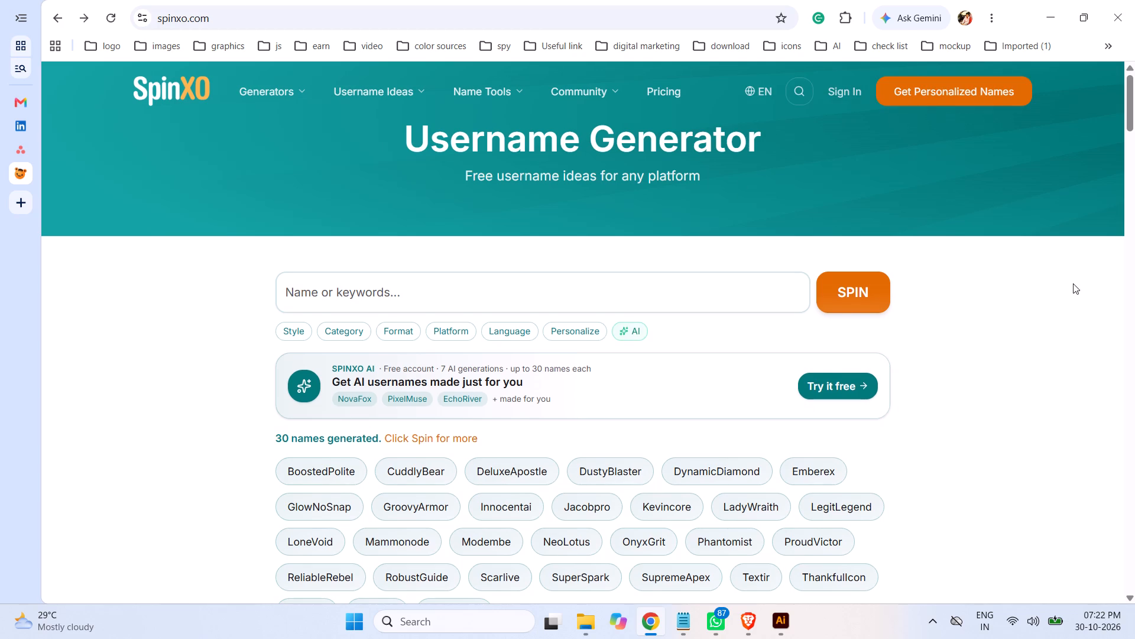
{"action": "scroll", "coordinate": [1073, 283], "scroll_direction": "down", "scroll_amount": 8}
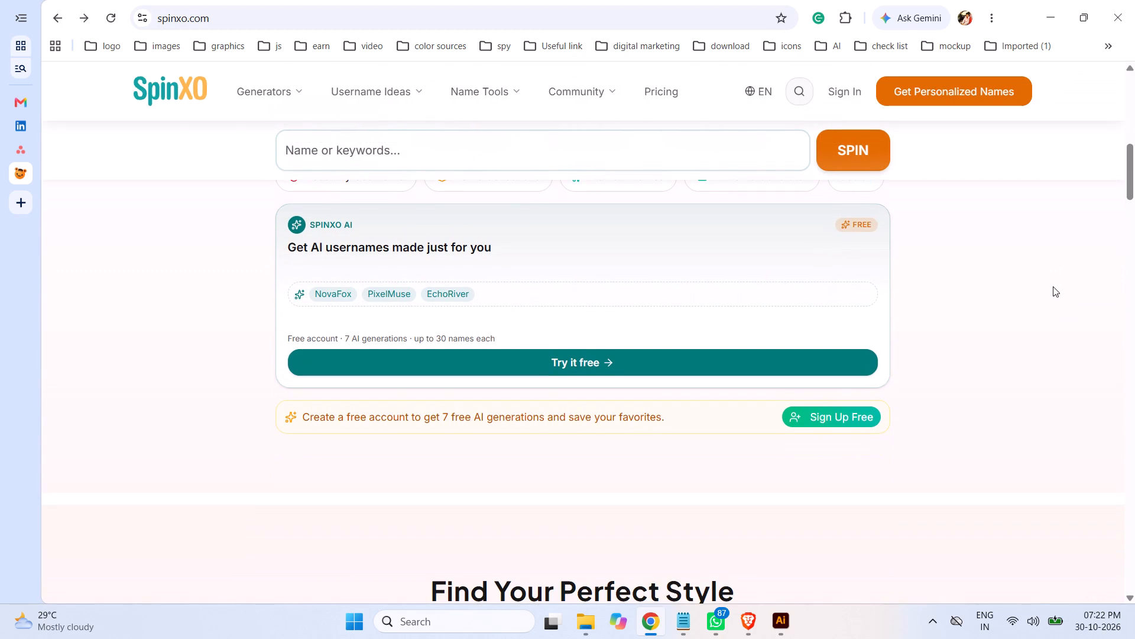
{"action": "scroll", "coordinate": [1053, 286], "scroll_direction": "up", "scroll_amount": 7}
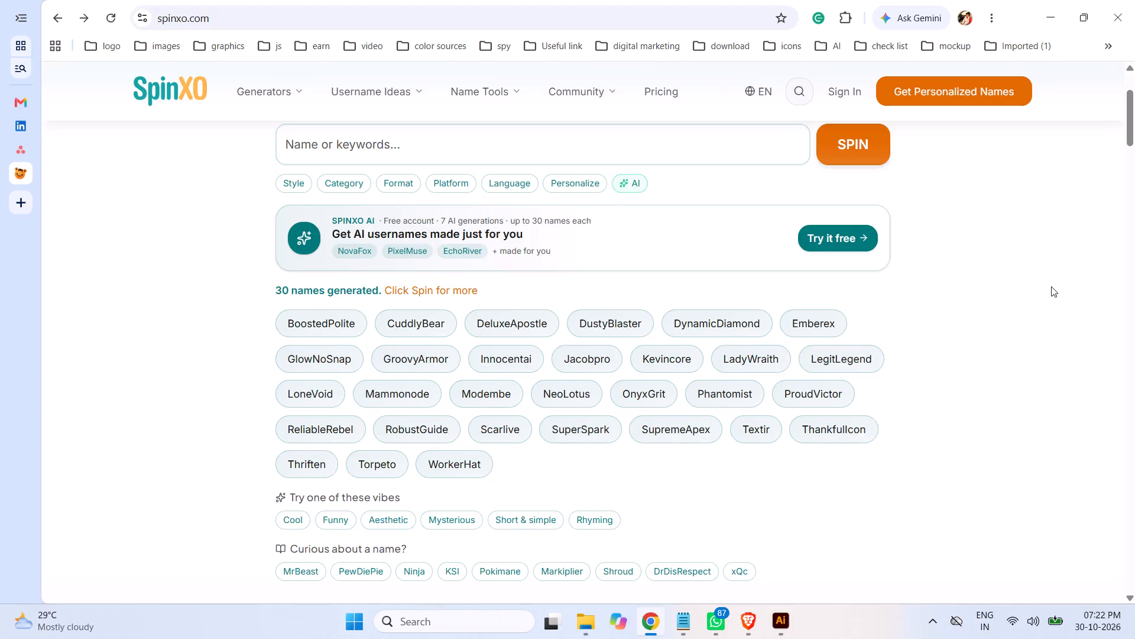
{"action": "scroll", "coordinate": [1051, 286], "scroll_direction": "up", "scroll_amount": 1}
{"action": "scroll", "coordinate": [1051, 286], "scroll_direction": "down", "scroll_amount": 1}
{"action": "scroll", "coordinate": [1051, 286], "scroll_direction": "up", "scroll_amount": 2}
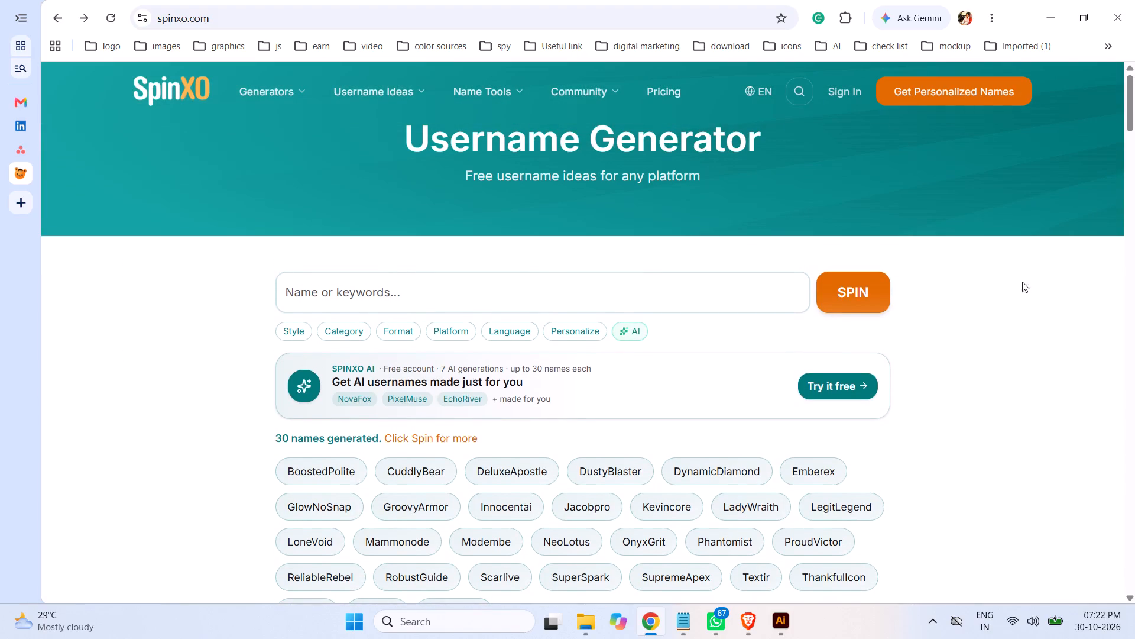
{"action": "scroll", "coordinate": [962, 268], "scroll_direction": "down", "scroll_amount": 4}
{"action": "scroll", "coordinate": [961, 270], "scroll_direction": "up", "scroll_amount": 1}
{"action": "scroll", "coordinate": [960, 270], "scroll_direction": "down", "scroll_amount": 4}
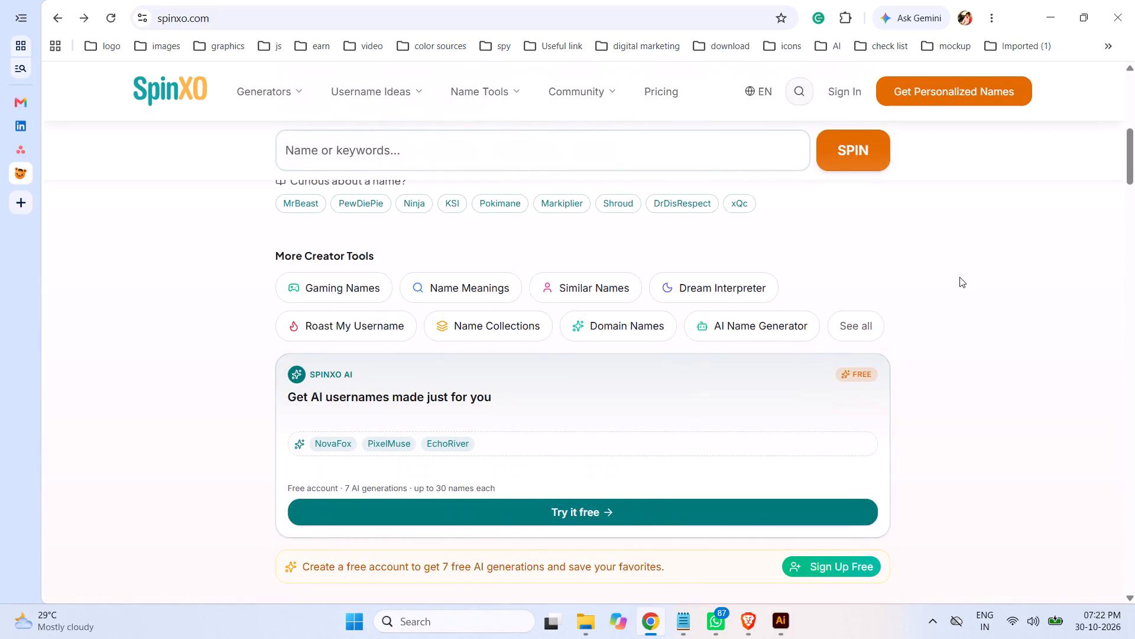
{"action": "scroll", "coordinate": [959, 277], "scroll_direction": "up", "scroll_amount": 1}
{"action": "scroll", "coordinate": [959, 277], "scroll_direction": "down", "scroll_amount": 2}
{"action": "scroll", "coordinate": [959, 276], "scroll_direction": "up", "scroll_amount": 1}
{"action": "scroll", "coordinate": [959, 276], "scroll_direction": "down", "scroll_amount": 9}
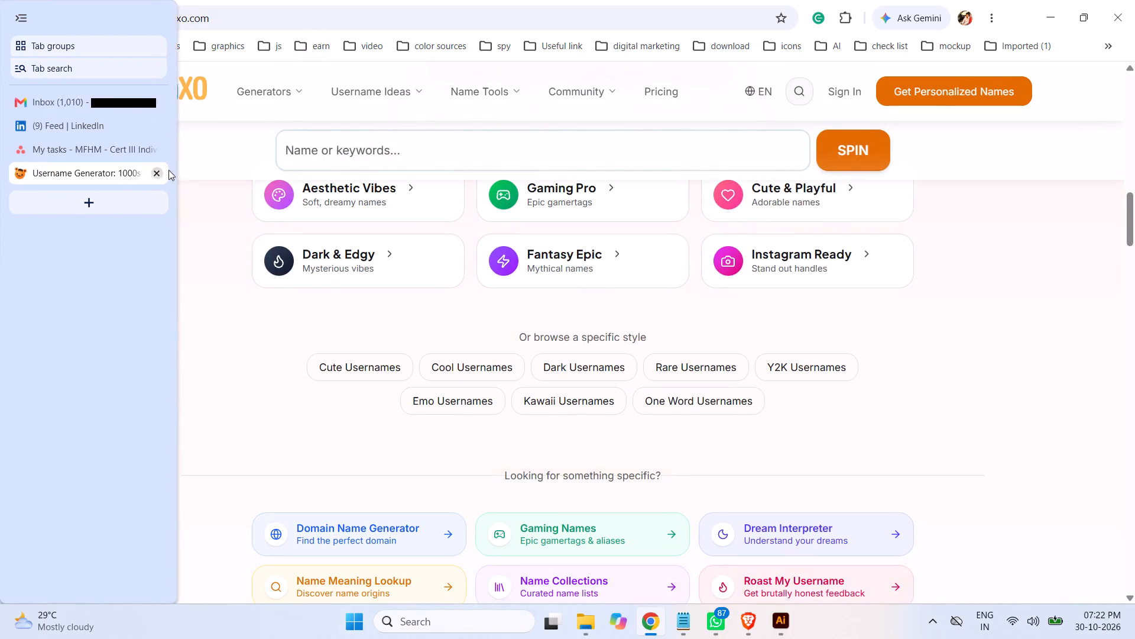
{"action": "left_click", "coordinate": [157, 170]}
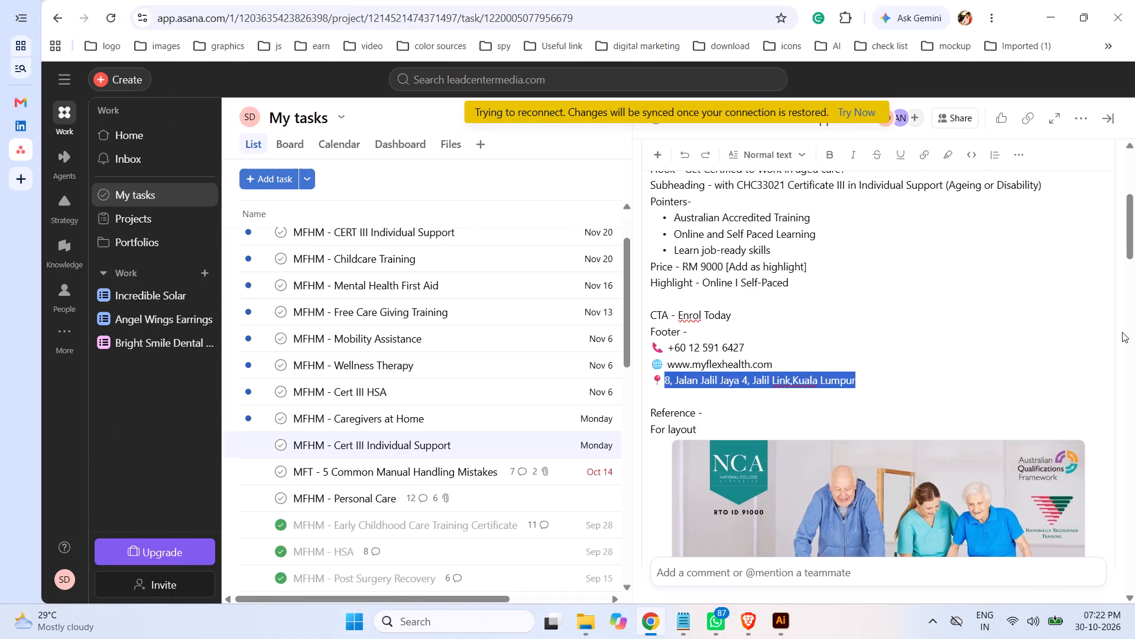
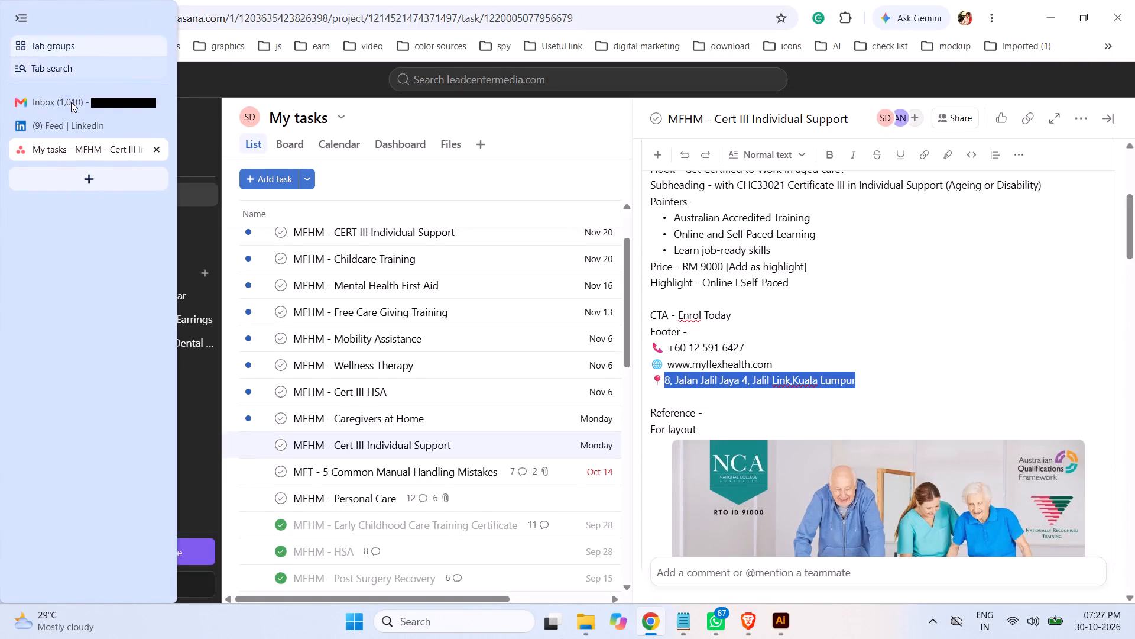
Switch to the open LinkedIn feed, load its new posts and look through them.
{"action": "left_click", "coordinate": [76, 127]}
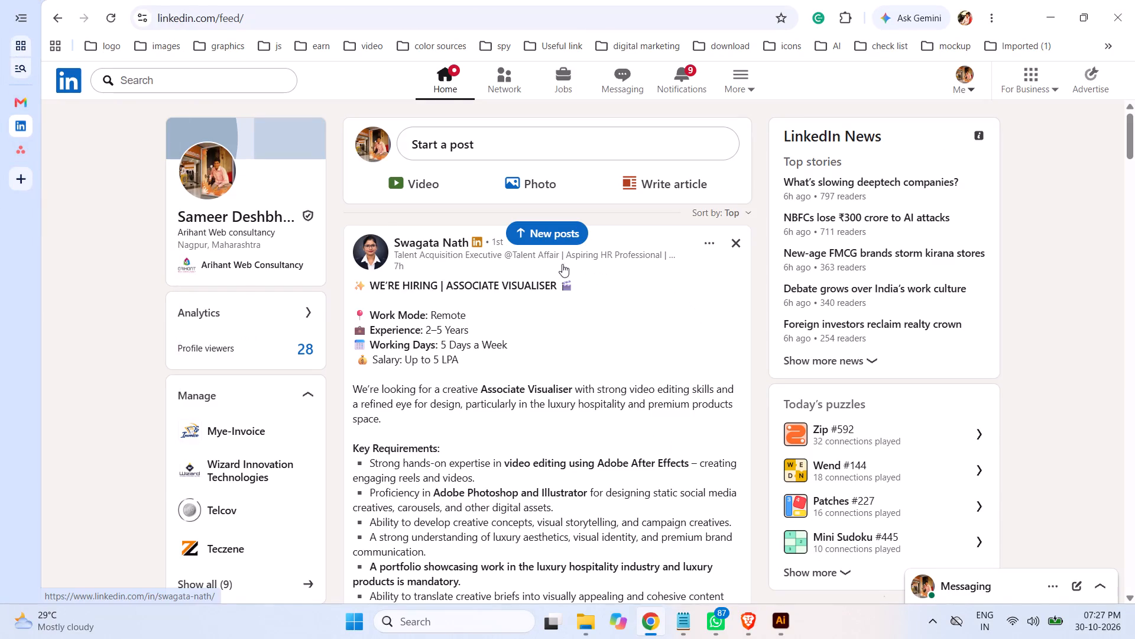
{"action": "left_click", "coordinate": [555, 240]}
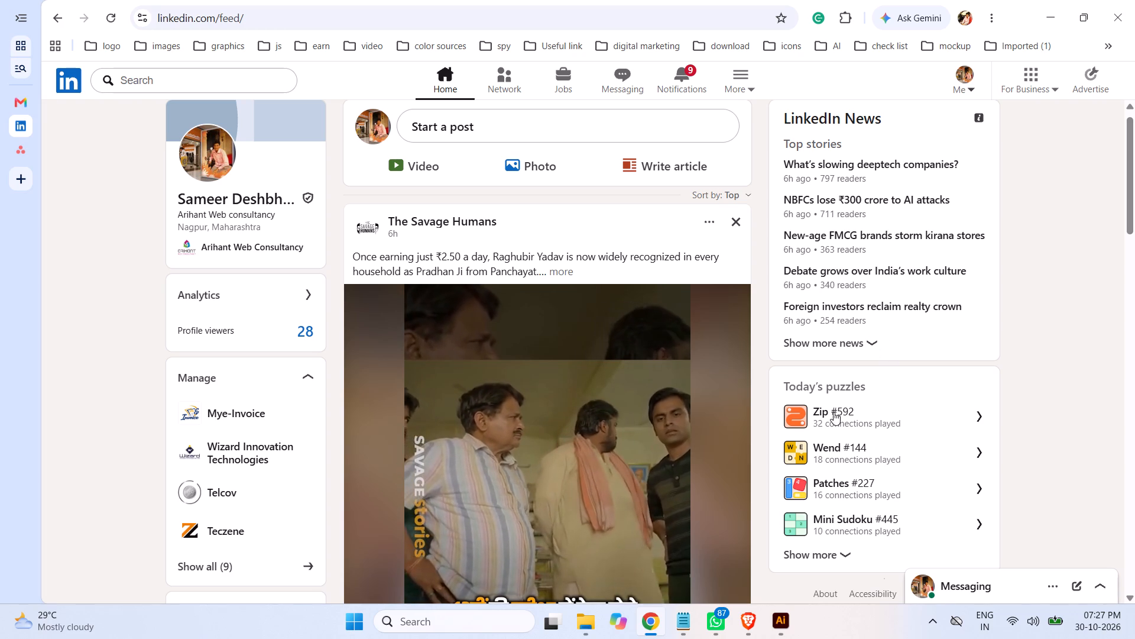
{"action": "scroll", "coordinate": [1024, 421], "scroll_direction": "down", "scroll_amount": 6}
{"action": "scroll", "coordinate": [900, 387], "scroll_direction": "down", "scroll_amount": 4}
{"action": "scroll", "coordinate": [900, 387], "scroll_direction": "up", "scroll_amount": 4}
{"action": "scroll", "coordinate": [900, 387], "scroll_direction": "down", "scroll_amount": 3}
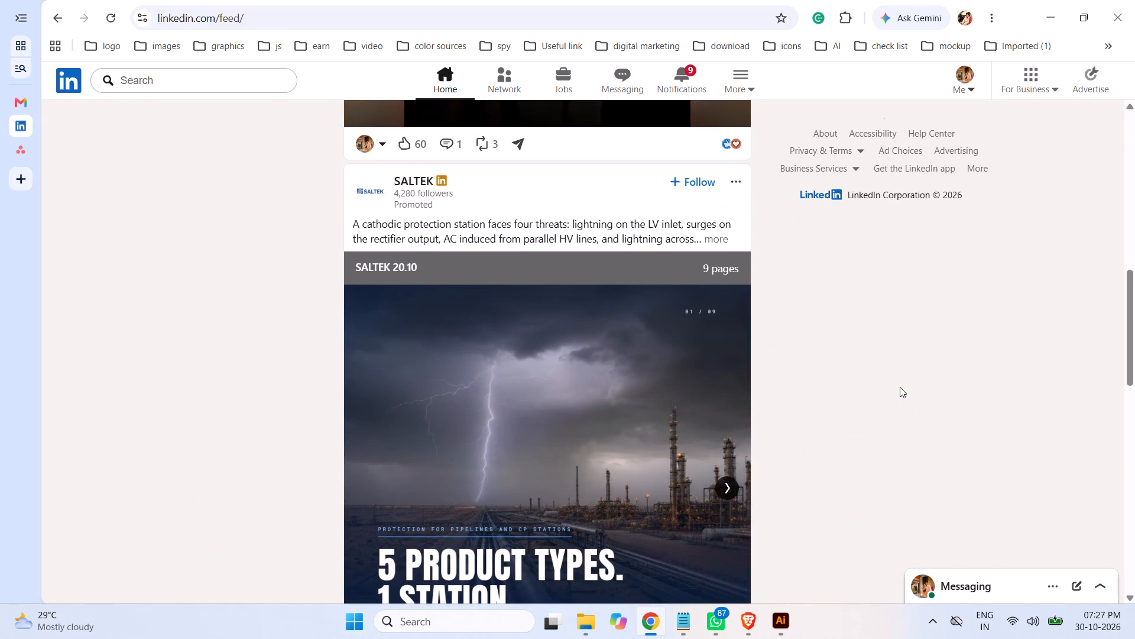
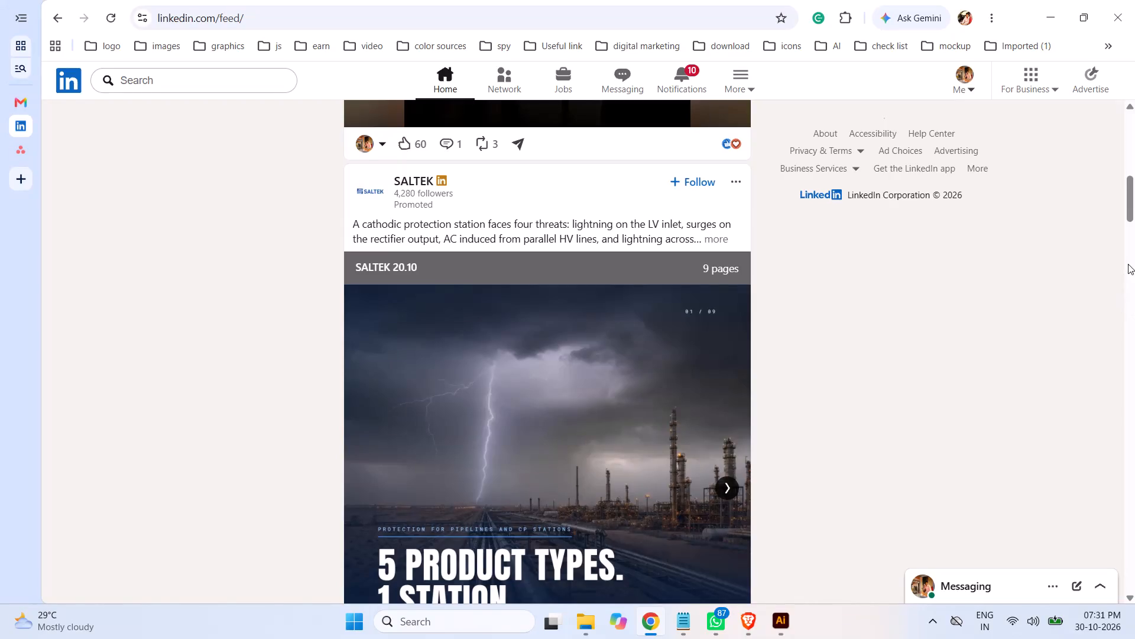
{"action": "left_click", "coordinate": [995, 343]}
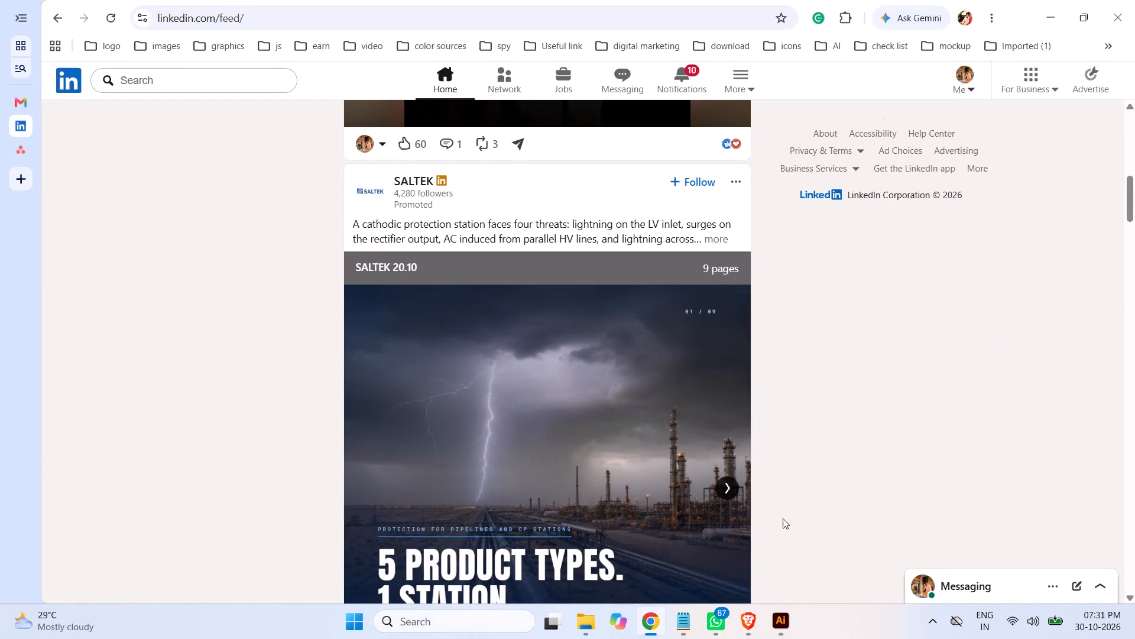
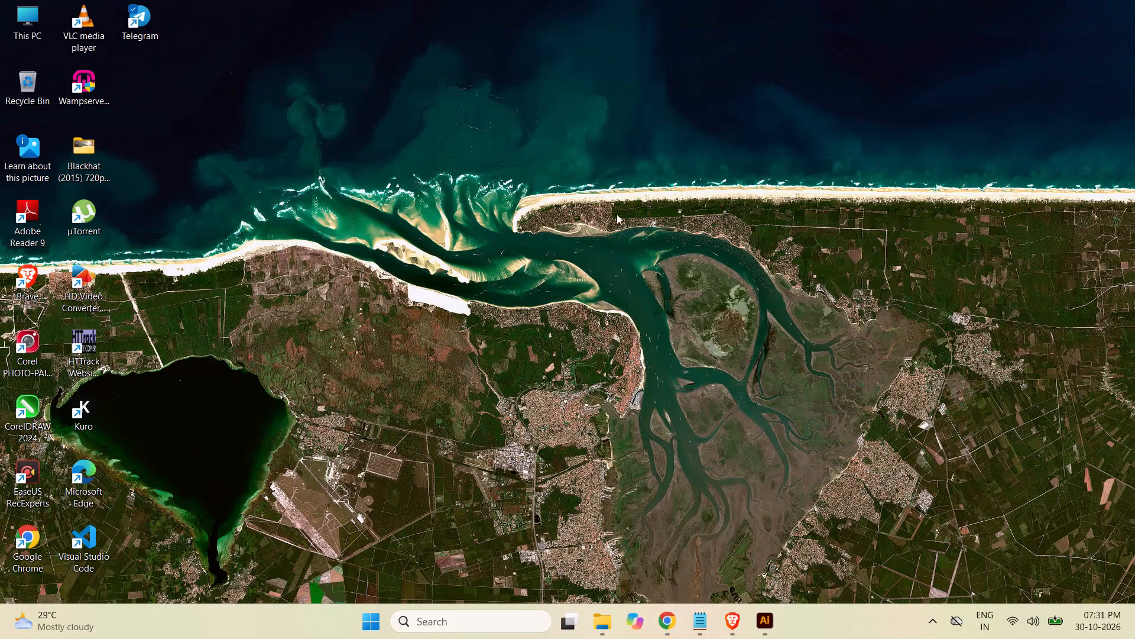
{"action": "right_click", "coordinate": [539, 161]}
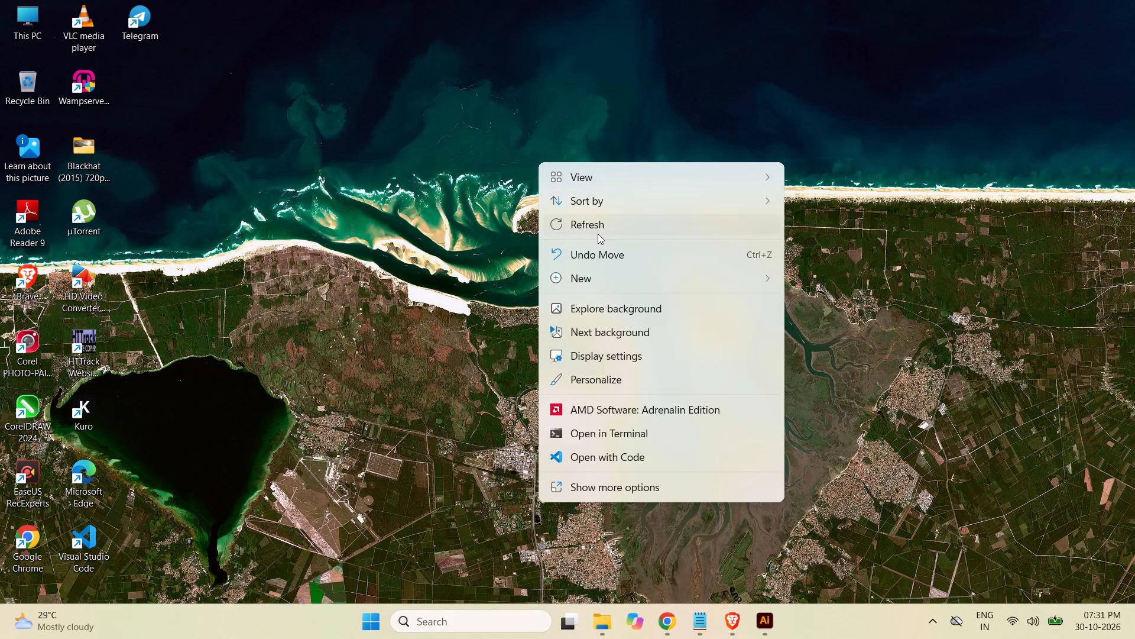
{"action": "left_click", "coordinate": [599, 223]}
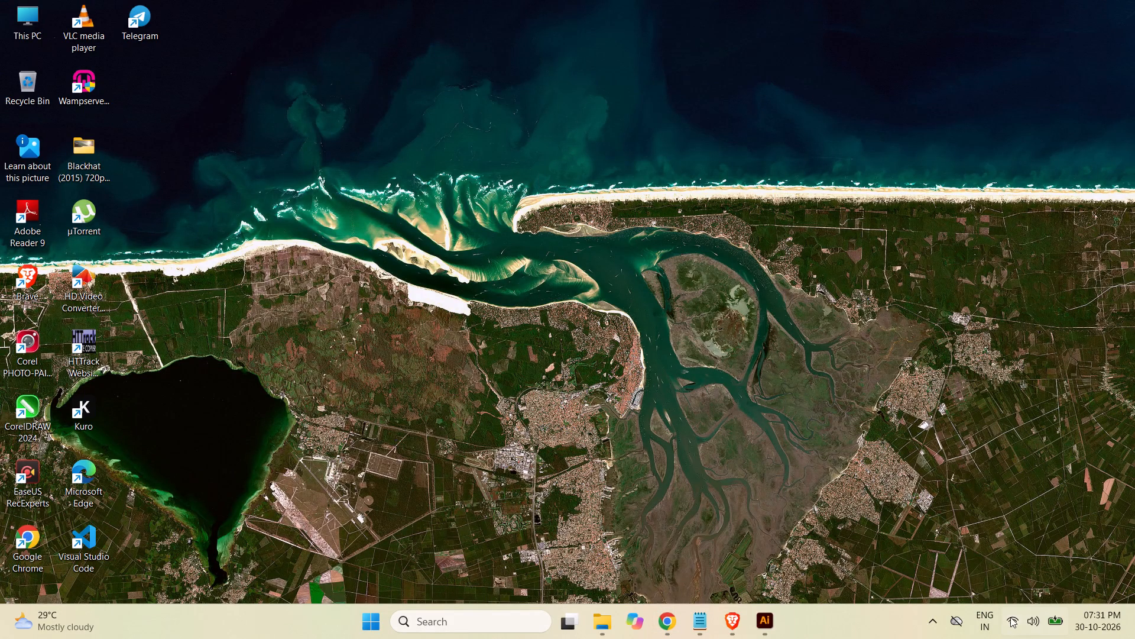
Show the background apps hidden in the system tray.
{"action": "left_click", "coordinate": [936, 622]}
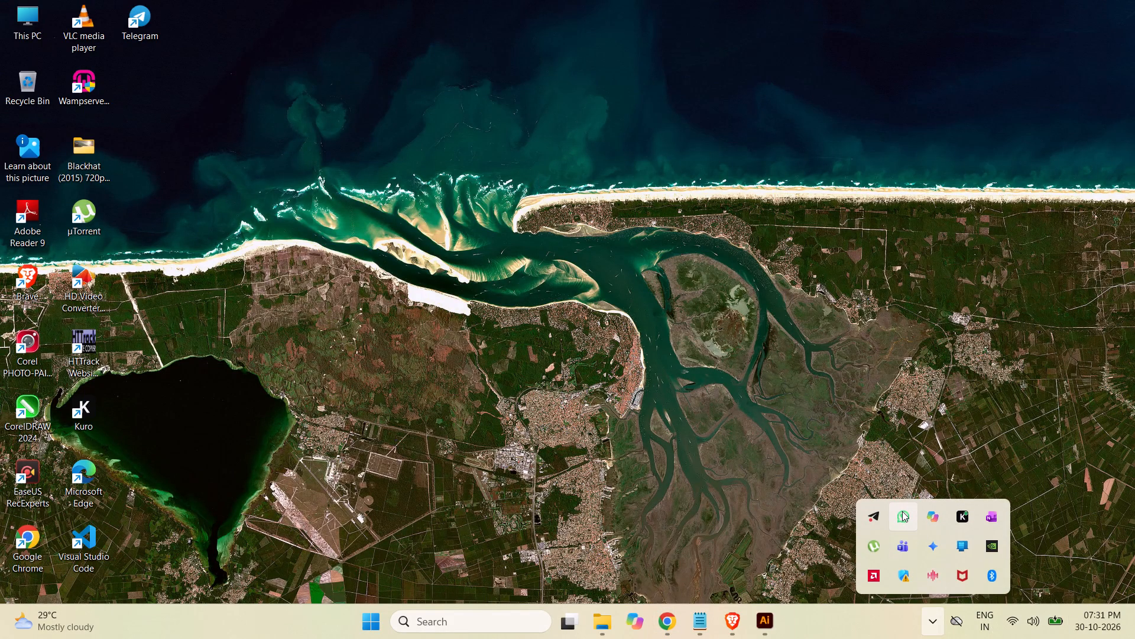
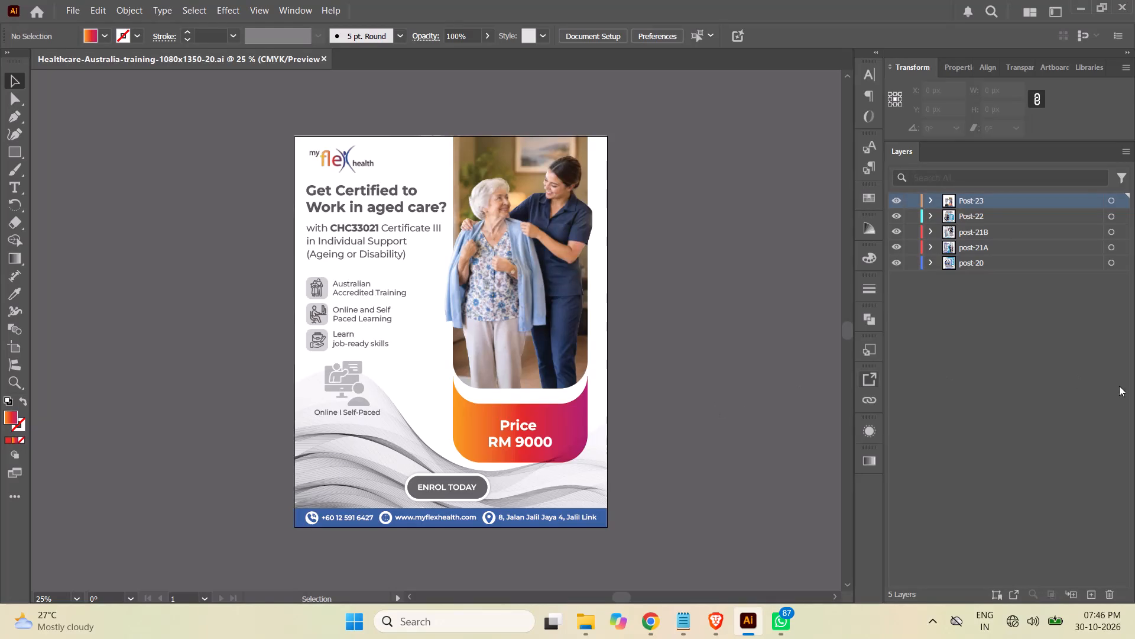
Set the opacity of the wavy-line artwork, Layer 15 inside the Post-23 layer, to 50%.
{"action": "left_click", "coordinate": [929, 201]}
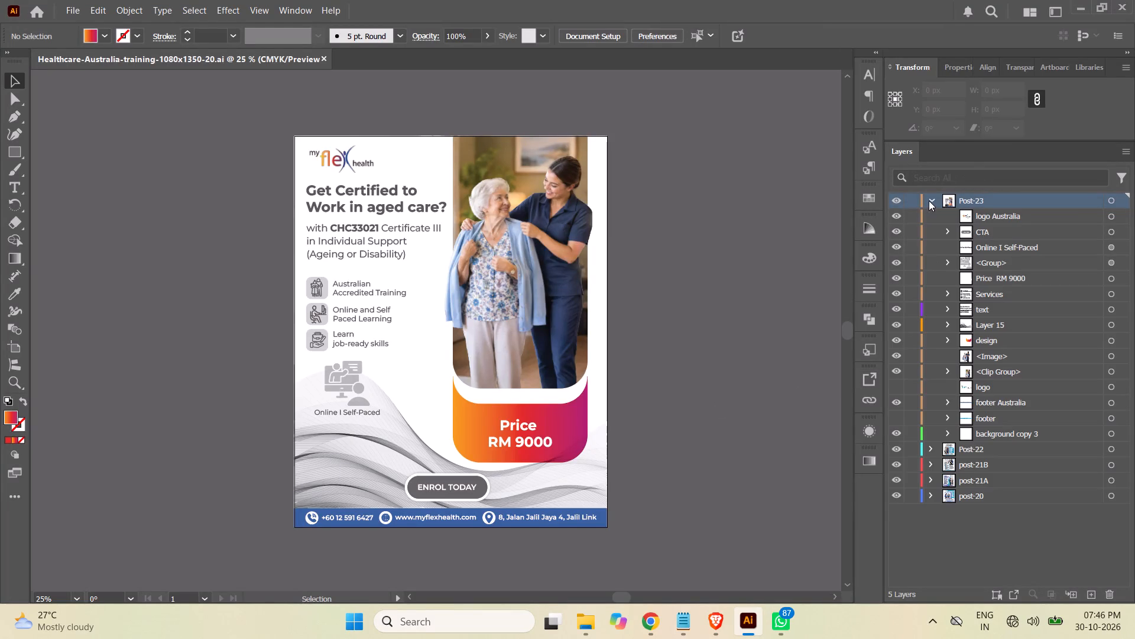
{"action": "left_click", "coordinate": [1113, 324]}
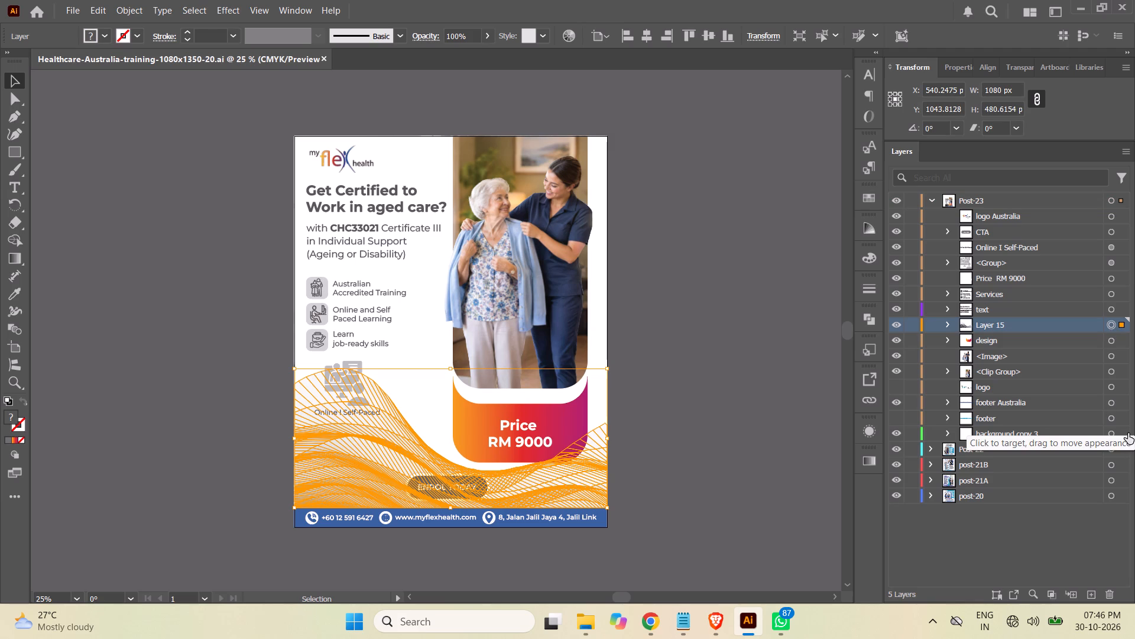
{"action": "left_click", "coordinate": [1114, 373]}
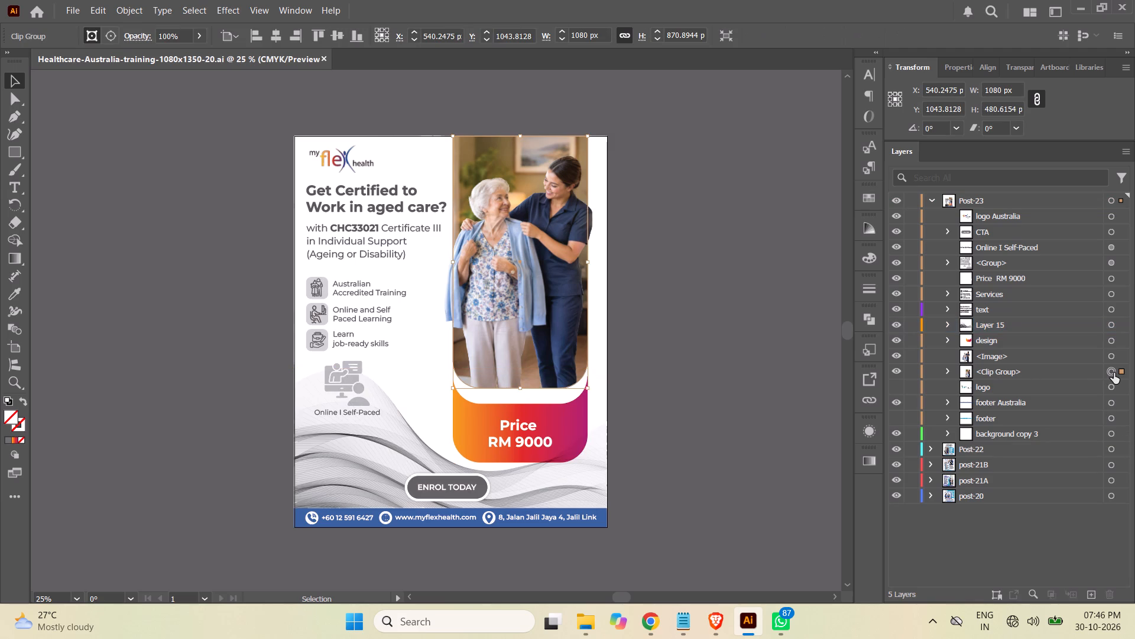
{"action": "left_click", "coordinate": [1110, 354]}
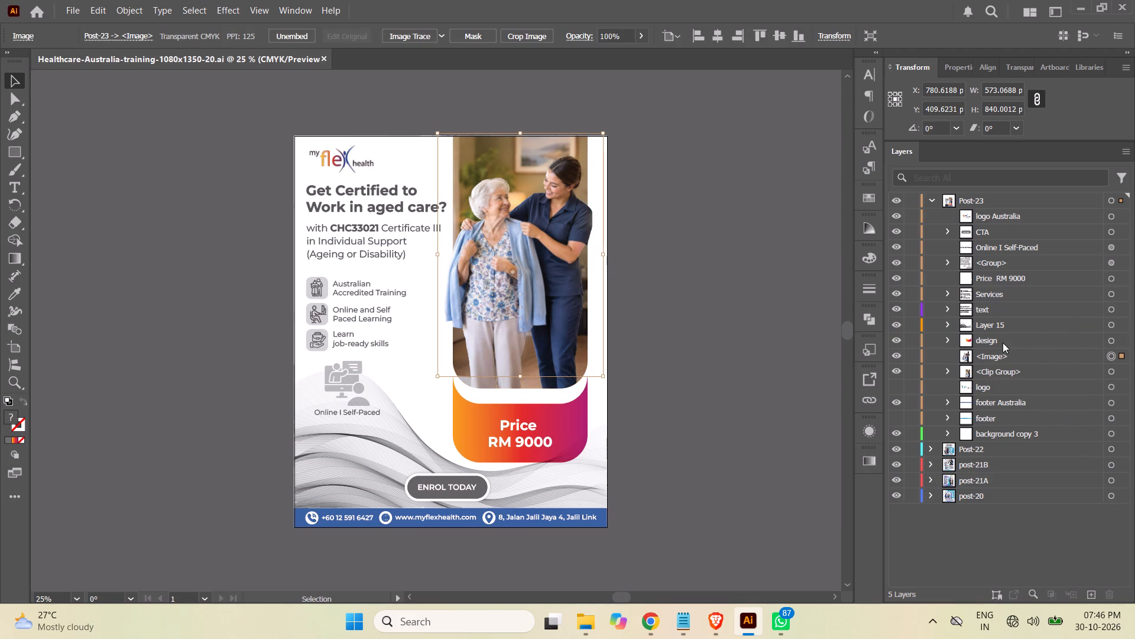
{"action": "left_click", "coordinate": [1111, 325]}
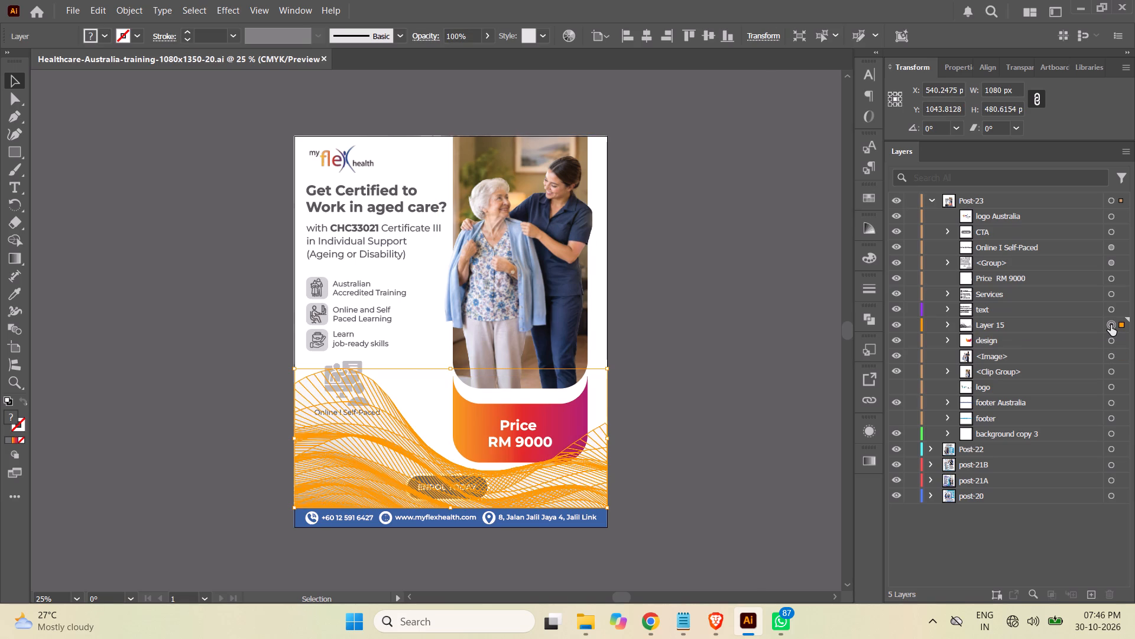
{"action": "left_click", "coordinate": [762, 301]}
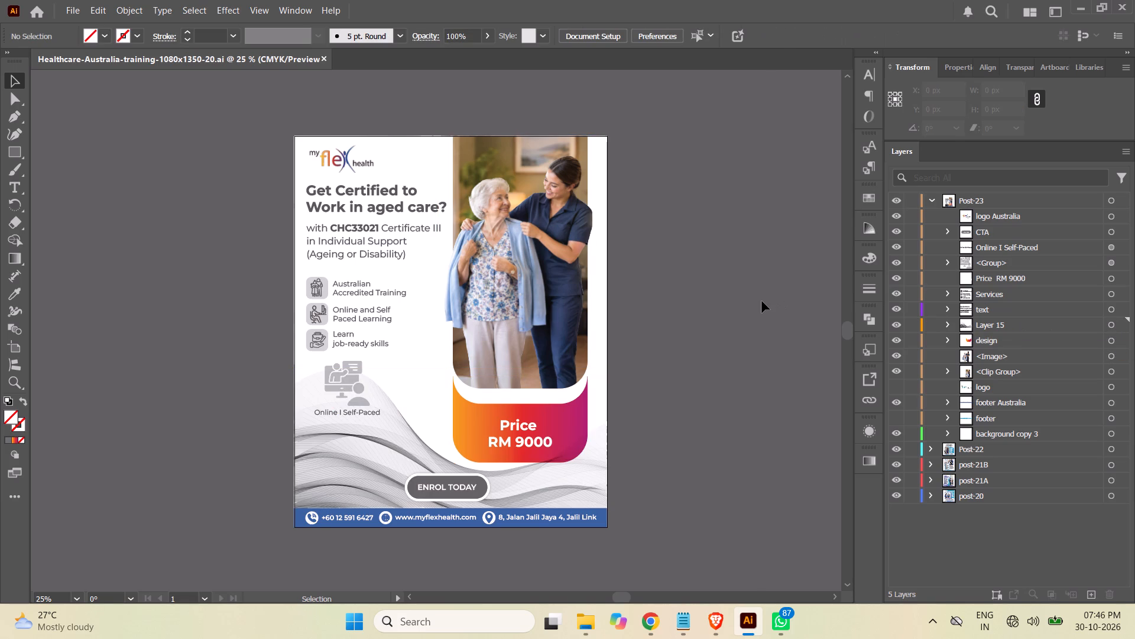
{"action": "left_click", "coordinate": [1110, 325]}
{"action": "left_click_drag", "start_coordinate": [472, 38], "coordinate": [383, 40]}
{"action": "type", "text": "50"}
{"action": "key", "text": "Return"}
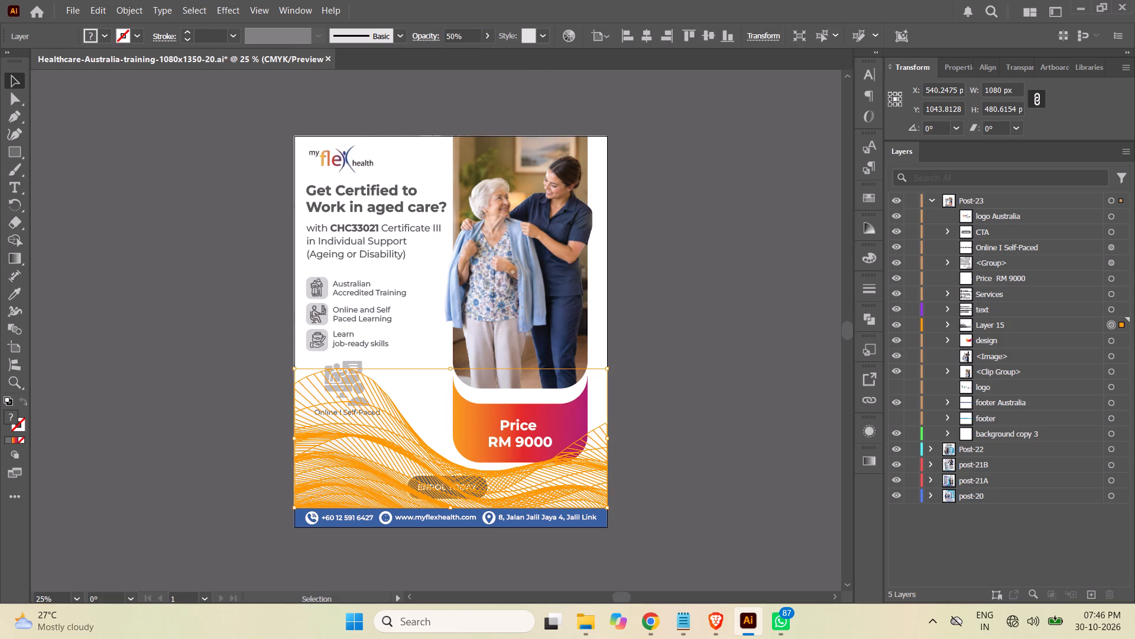
{"action": "left_click", "coordinate": [716, 247]}
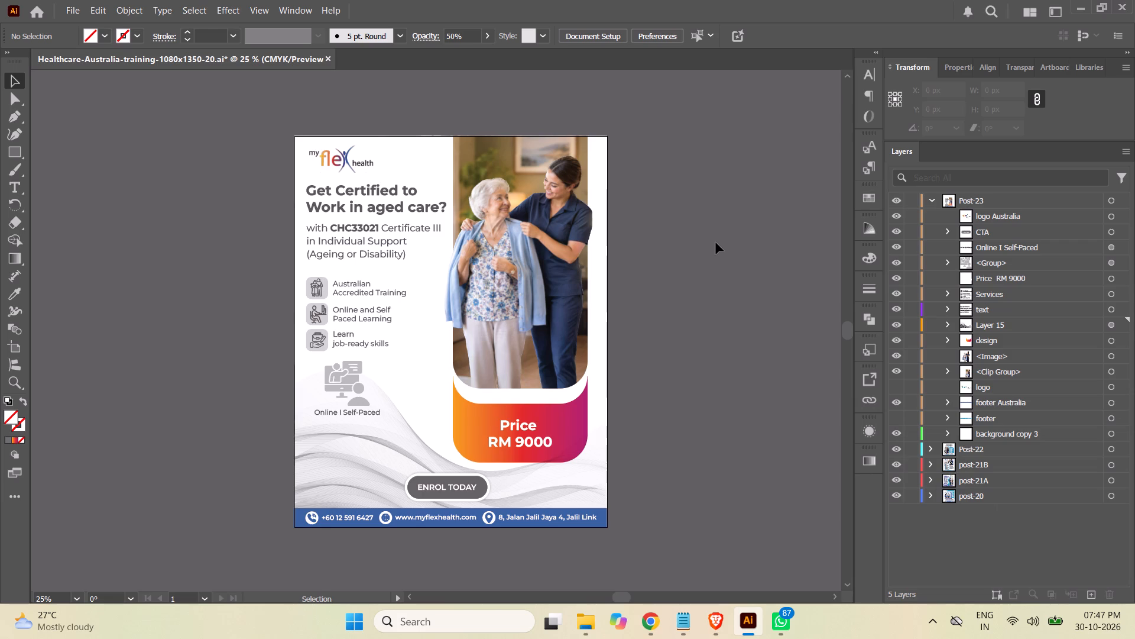
Save the Healthcare-Australia-training document and collapse the Post-23 layer.
{"action": "key", "text": "ctrl+s"}
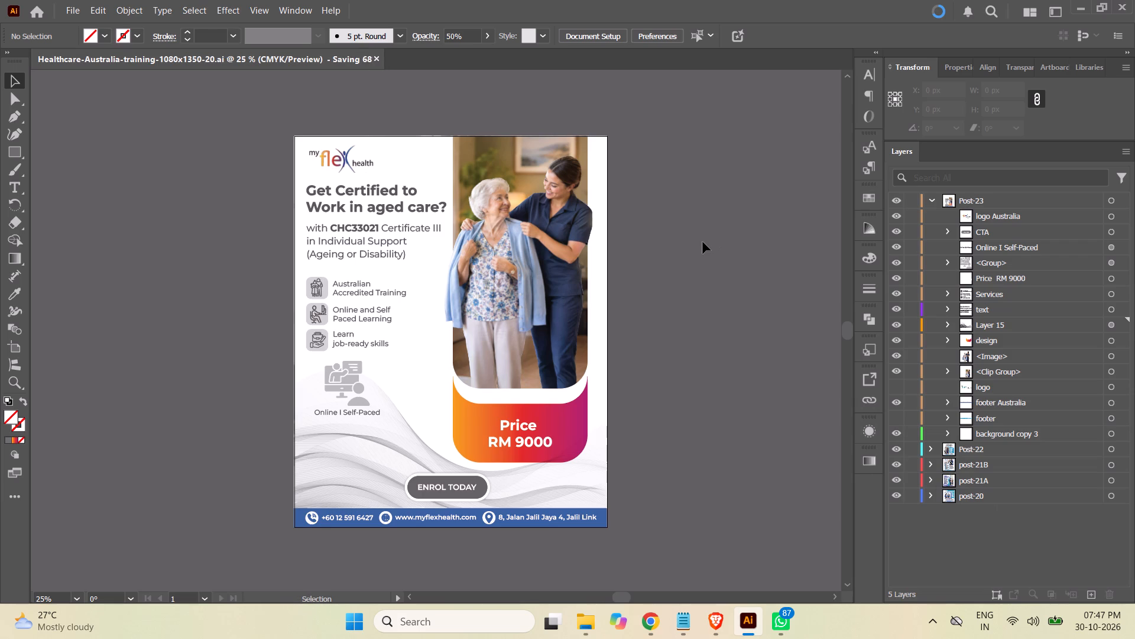
{"action": "left_click", "coordinate": [930, 198]}
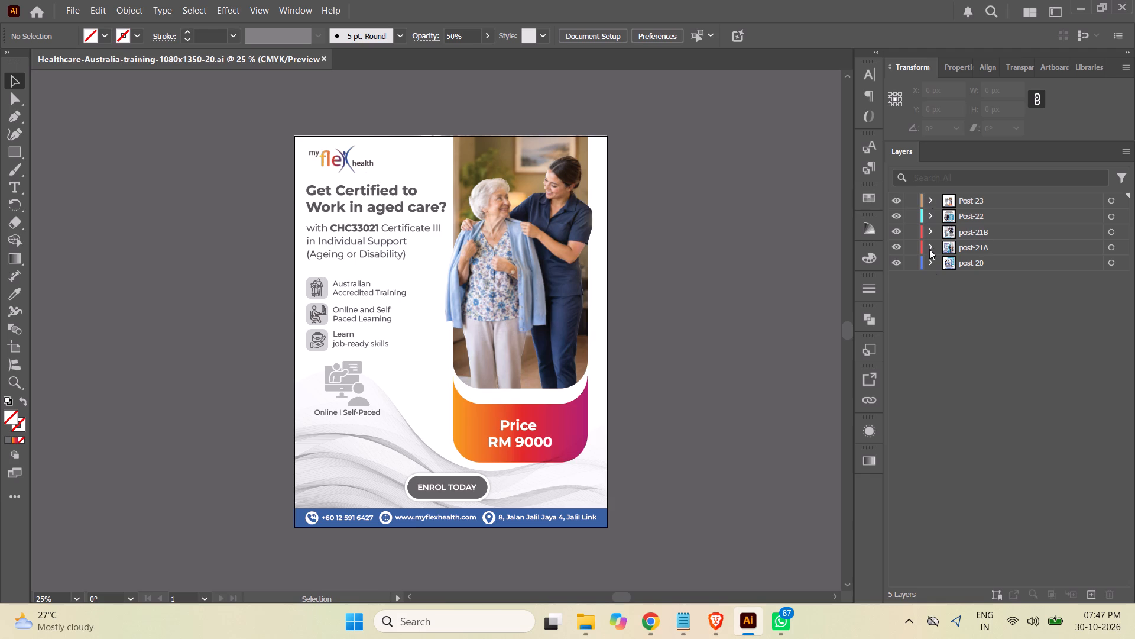
Start an Export As of the Post-23 artwork.
{"action": "left_click", "coordinate": [78, 10]}
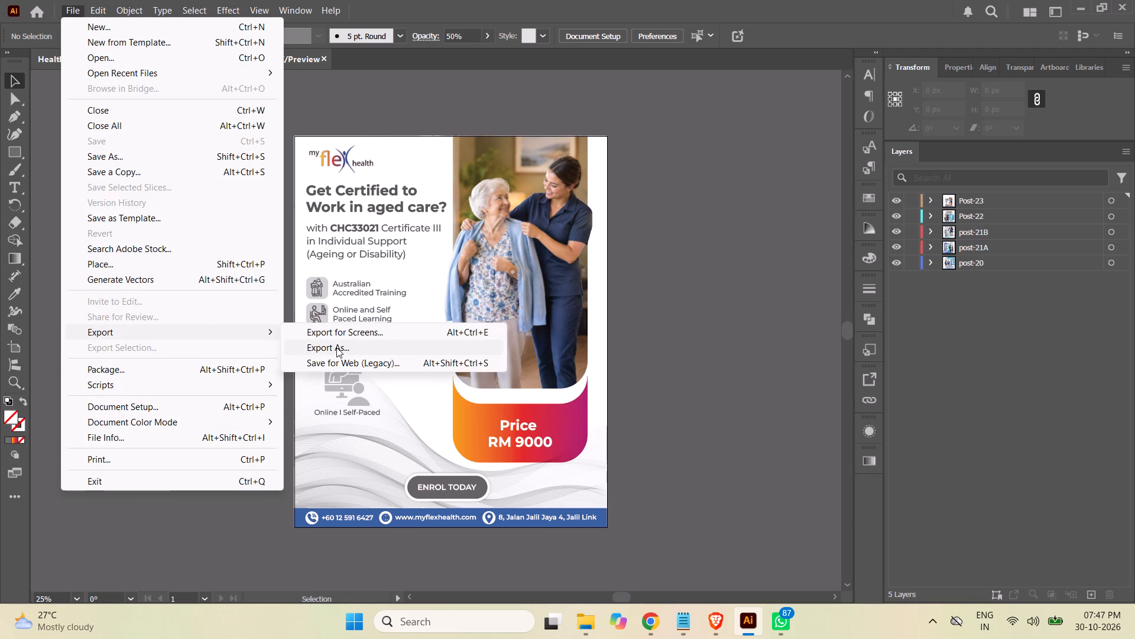
{"action": "left_click", "coordinate": [336, 347]}
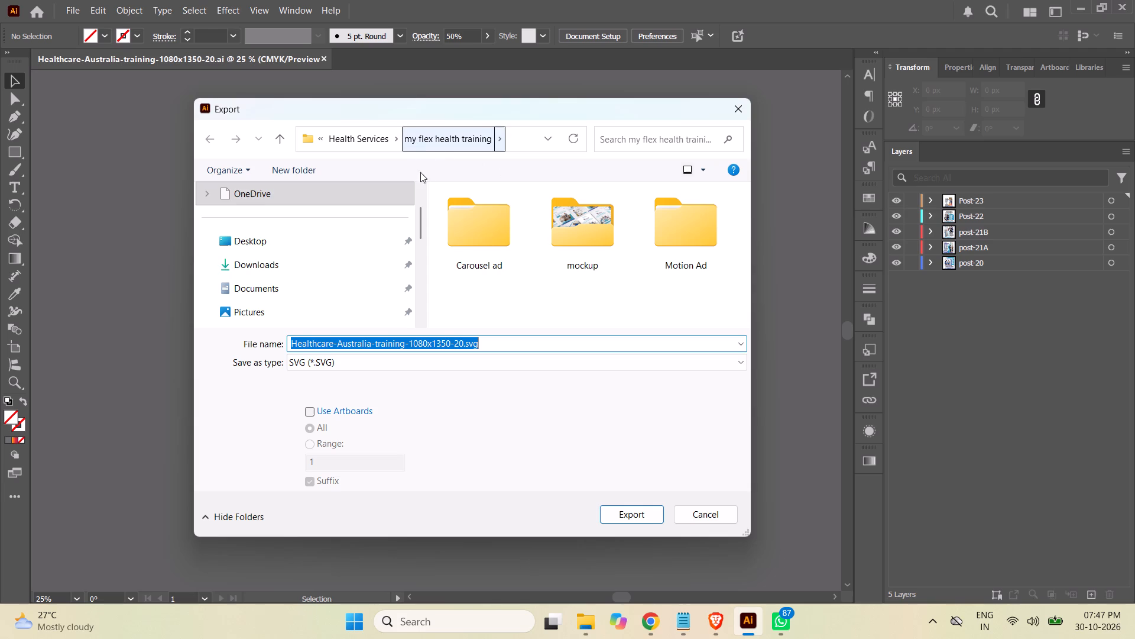
Switch to File Explorer and go to the end of the Health Services folder's contents.
{"action": "left_click", "coordinate": [591, 628]}
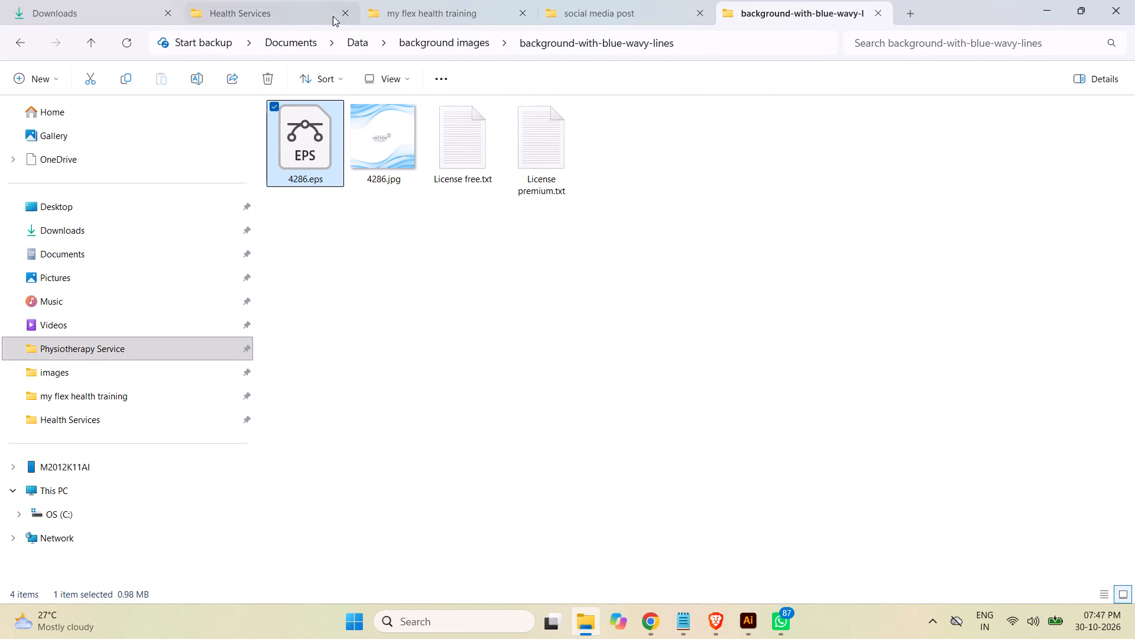
{"action": "left_click", "coordinate": [415, 3]}
{"action": "left_click", "coordinate": [257, 10]}
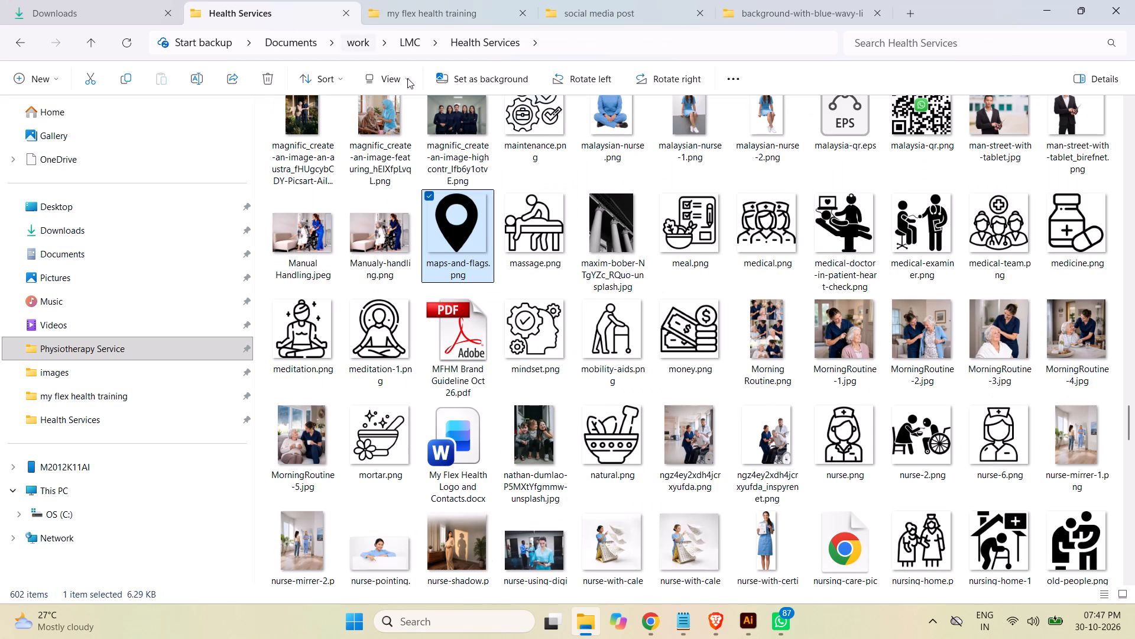
{"action": "scroll", "coordinate": [857, 373], "scroll_direction": "down", "scroll_amount": 5}
{"action": "scroll", "coordinate": [844, 367], "scroll_direction": "up", "scroll_amount": 1}
{"action": "scroll", "coordinate": [844, 367], "scroll_direction": "down", "scroll_amount": 6}
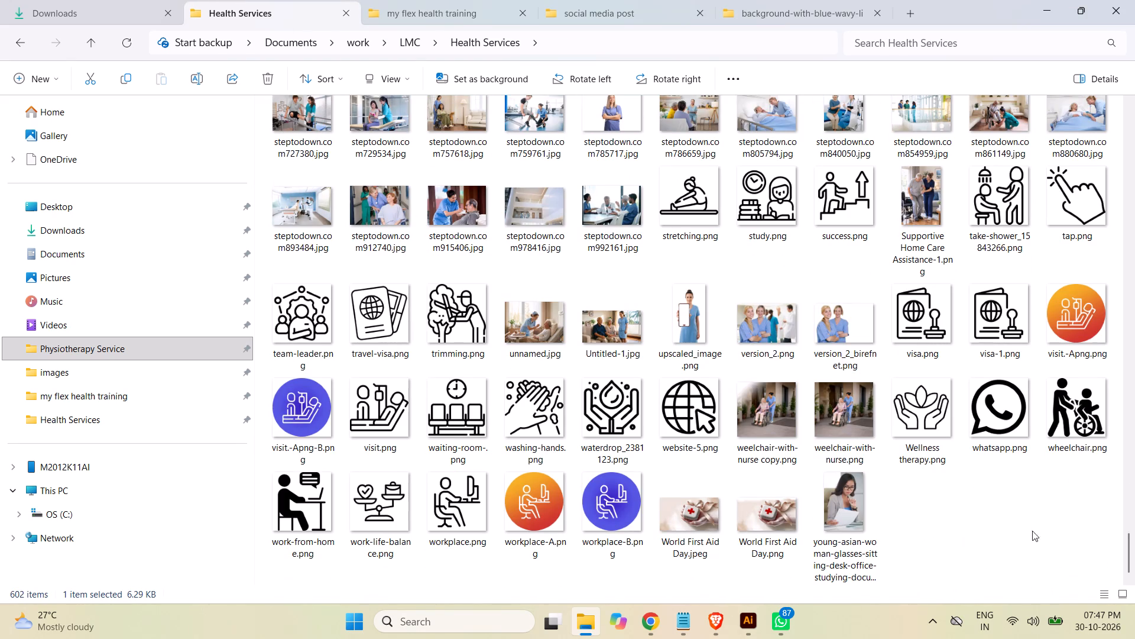
Look up November 2026 in the system calendar.
{"action": "left_click", "coordinate": [1100, 630]}
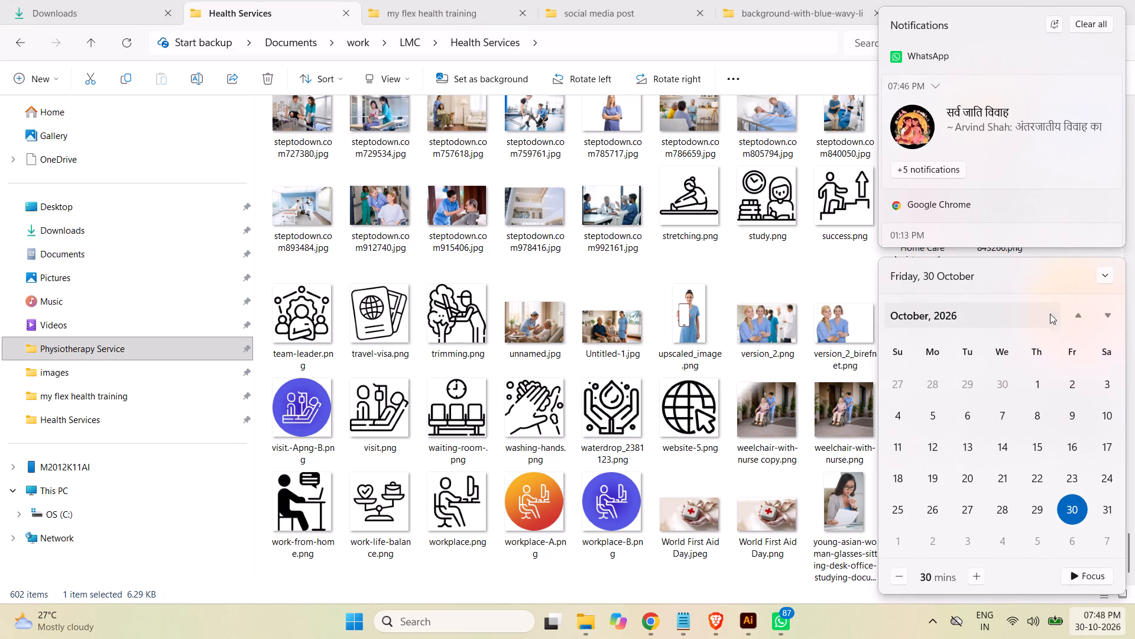
{"action": "left_click", "coordinate": [1106, 317]}
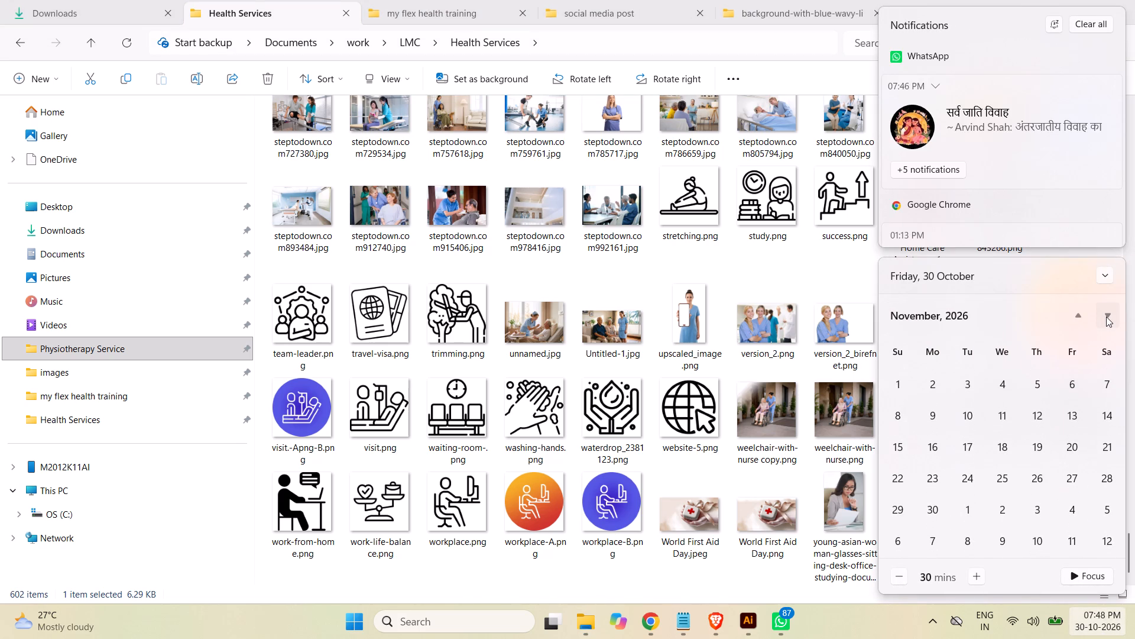
{"action": "left_click", "coordinate": [1077, 312]}
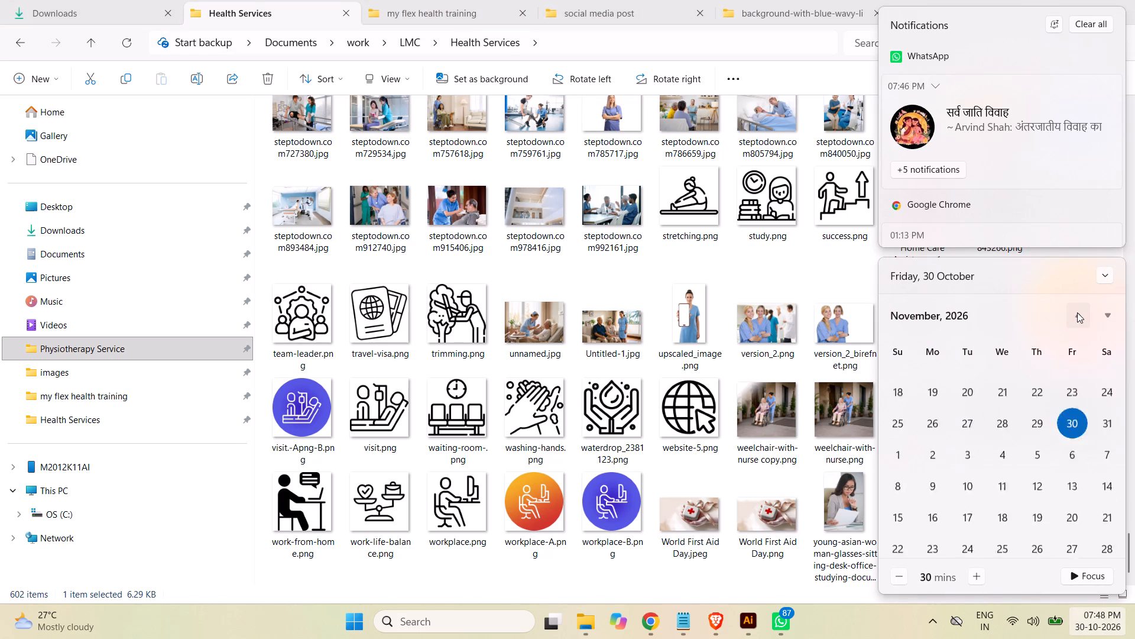
{"action": "left_click", "coordinate": [1109, 317]}
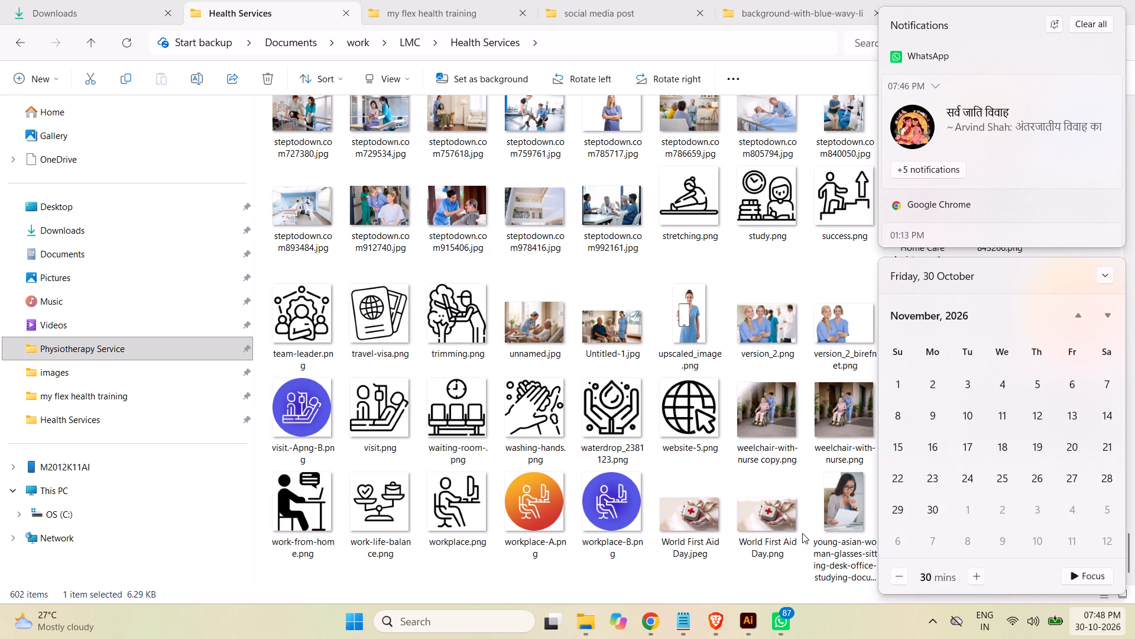
Create a new folder named November26 in the Health Services folder and open it.
{"action": "right_click", "coordinate": [616, 580]}
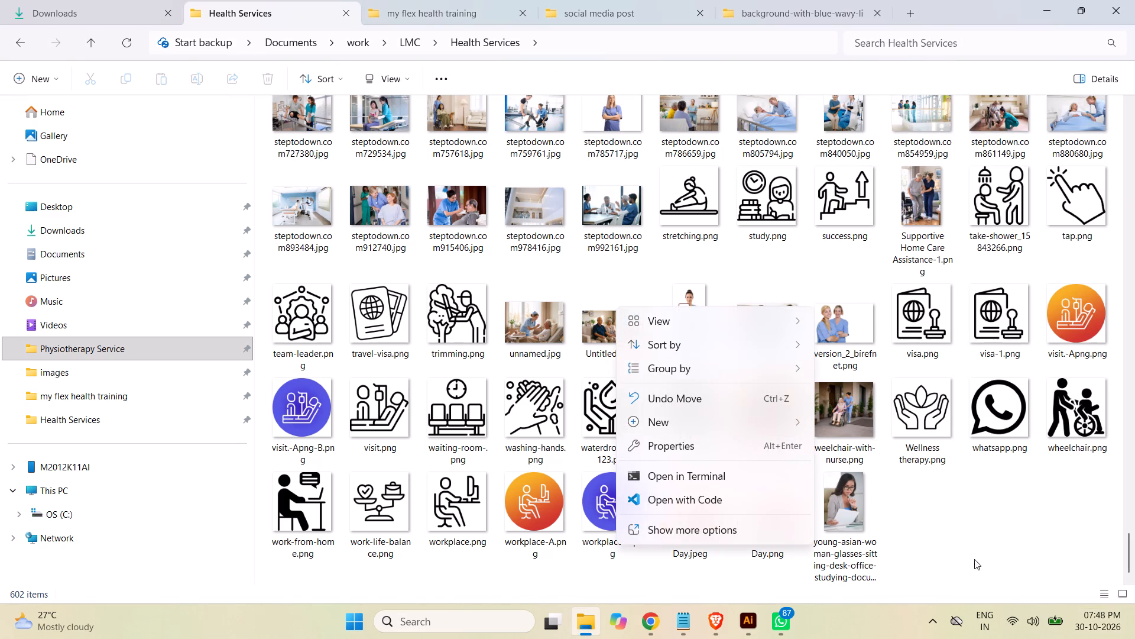
{"action": "right_click", "coordinate": [995, 554]}
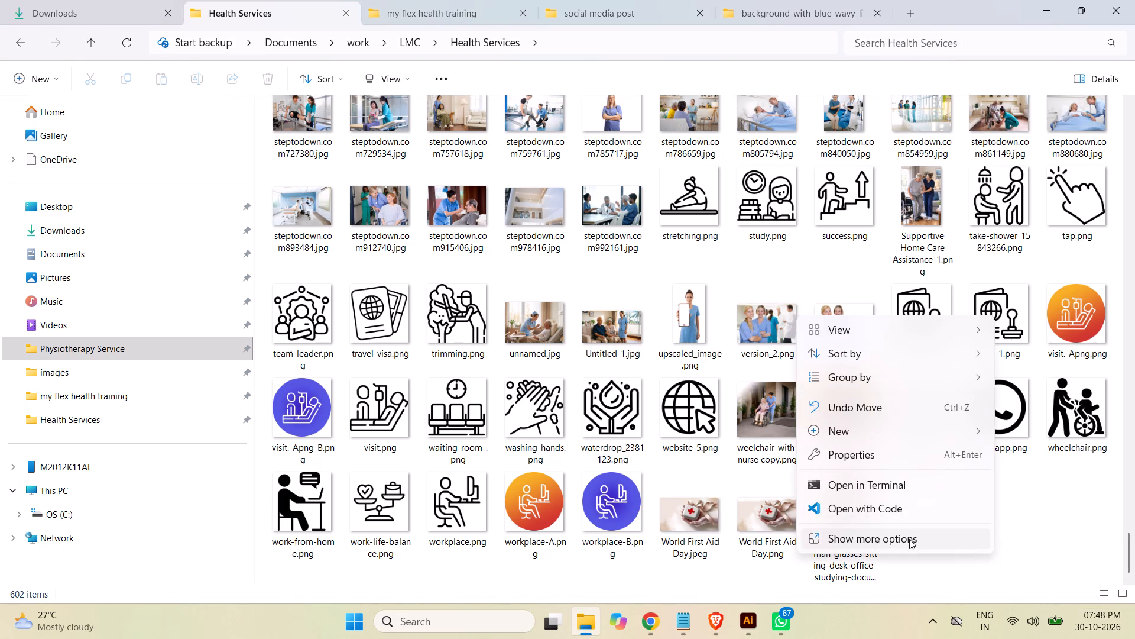
{"action": "left_click", "coordinate": [900, 430]}
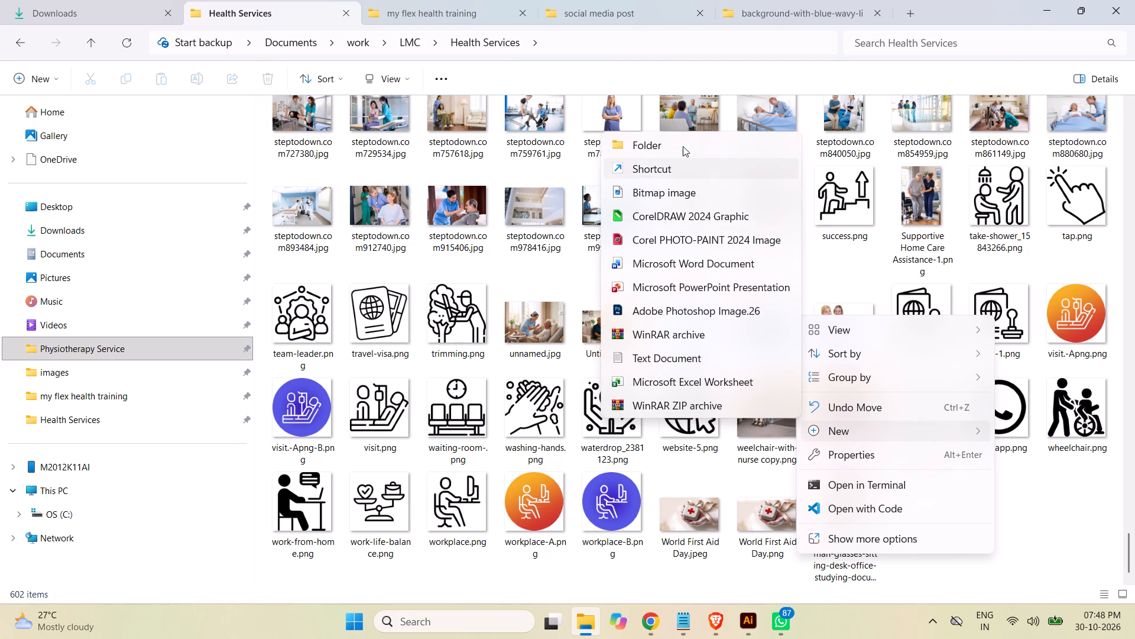
{"action": "left_click", "coordinate": [682, 149]}
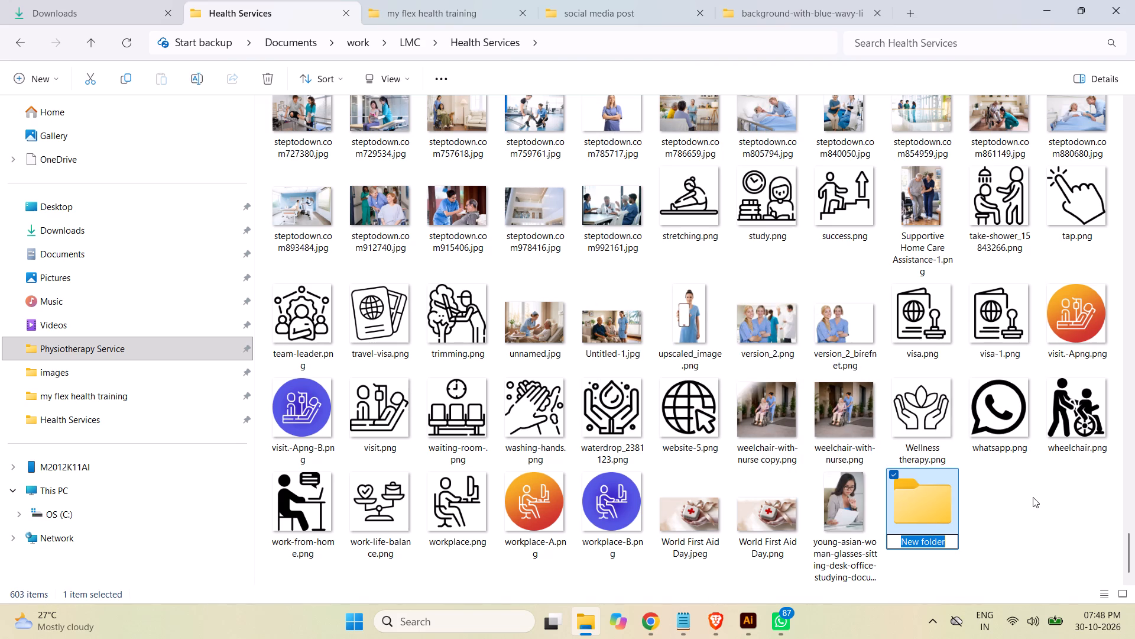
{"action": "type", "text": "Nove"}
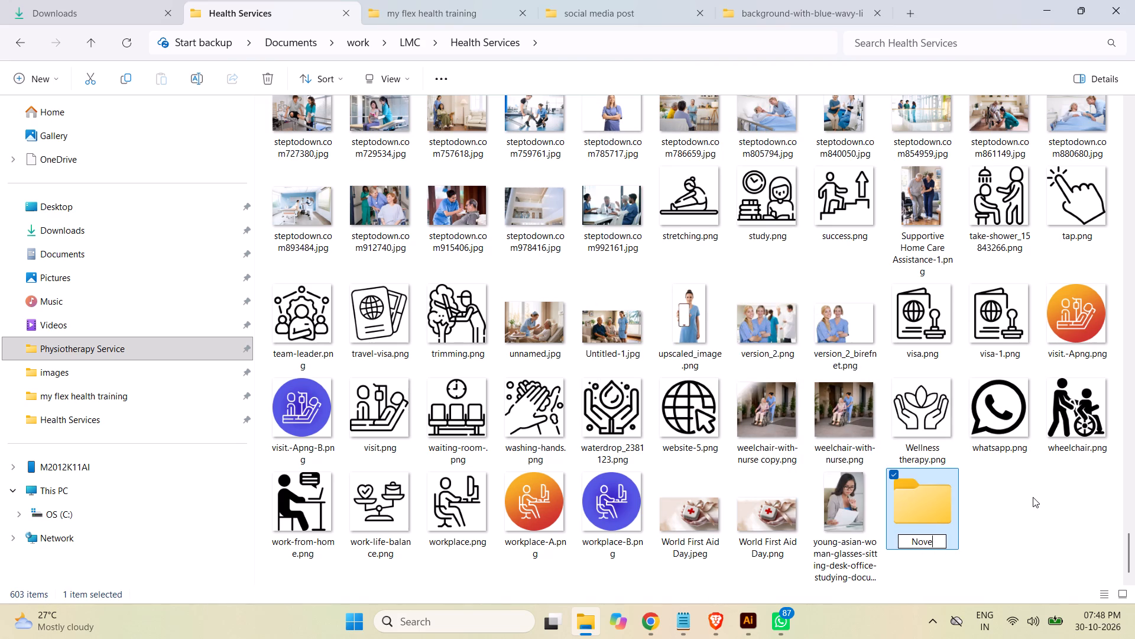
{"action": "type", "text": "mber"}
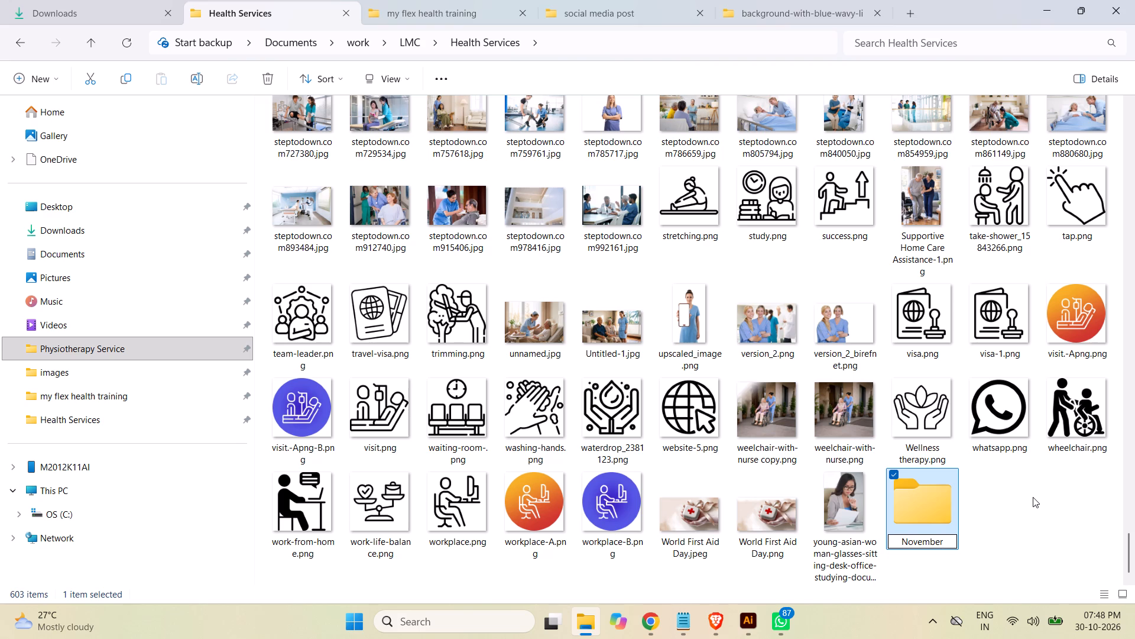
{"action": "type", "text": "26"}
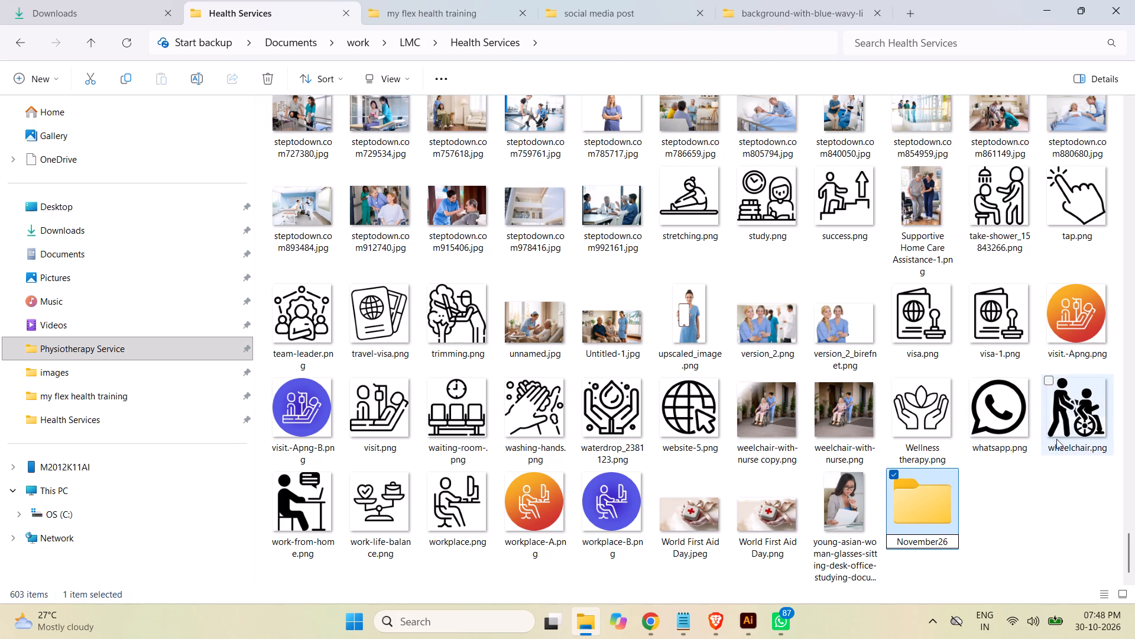
{"action": "left_click", "coordinate": [1048, 540]}
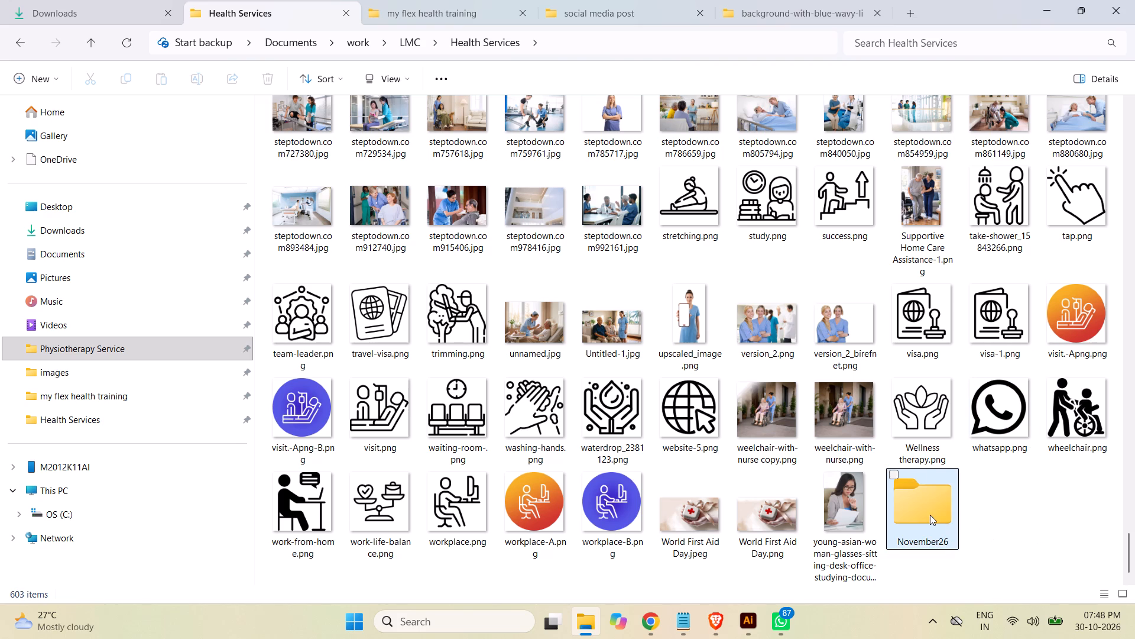
{"action": "double_click", "coordinate": [930, 515]}
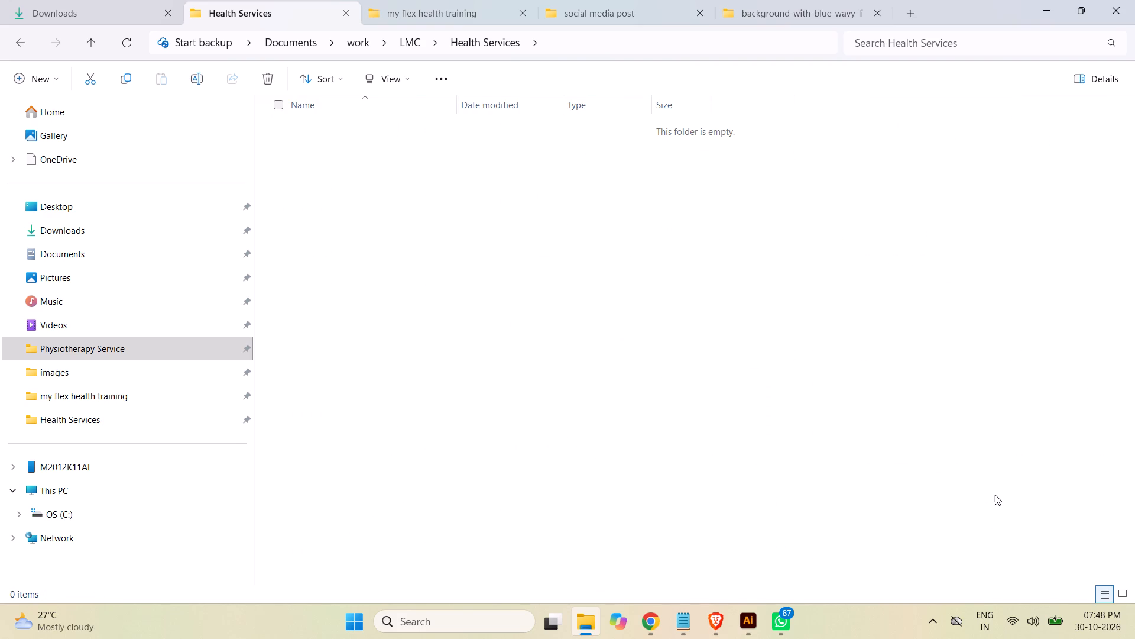
Back in Illustrator, export the post as a JPEG named Healthcare-Australia-training-1080x1350-23 into the November26 folder, checking the colour model.
{"action": "left_click", "coordinate": [745, 619]}
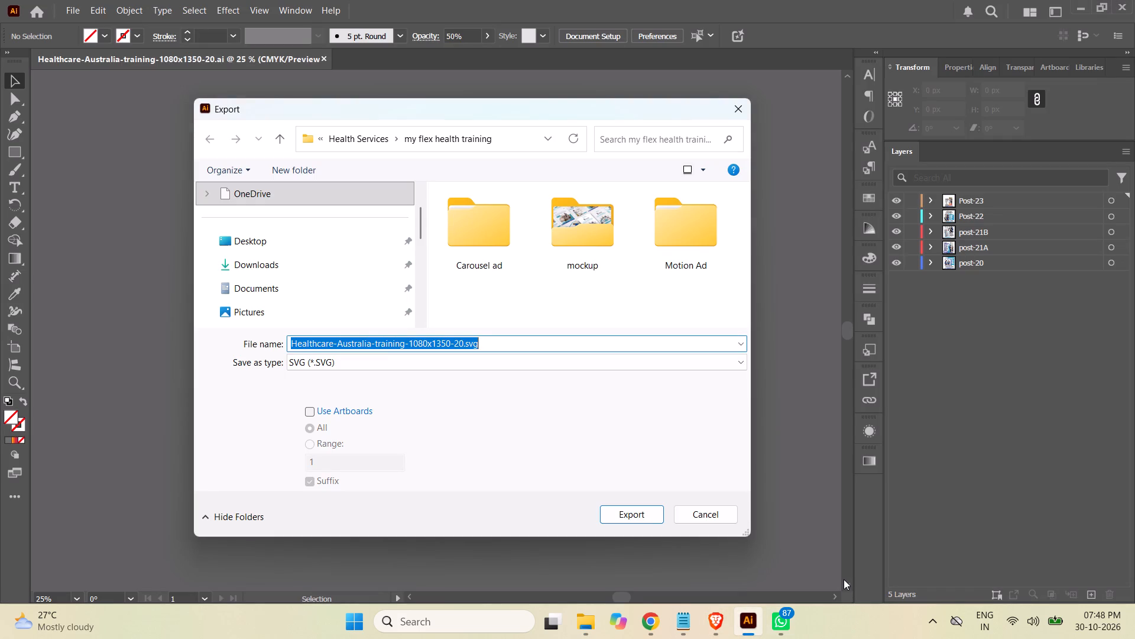
{"action": "left_click", "coordinate": [474, 362]}
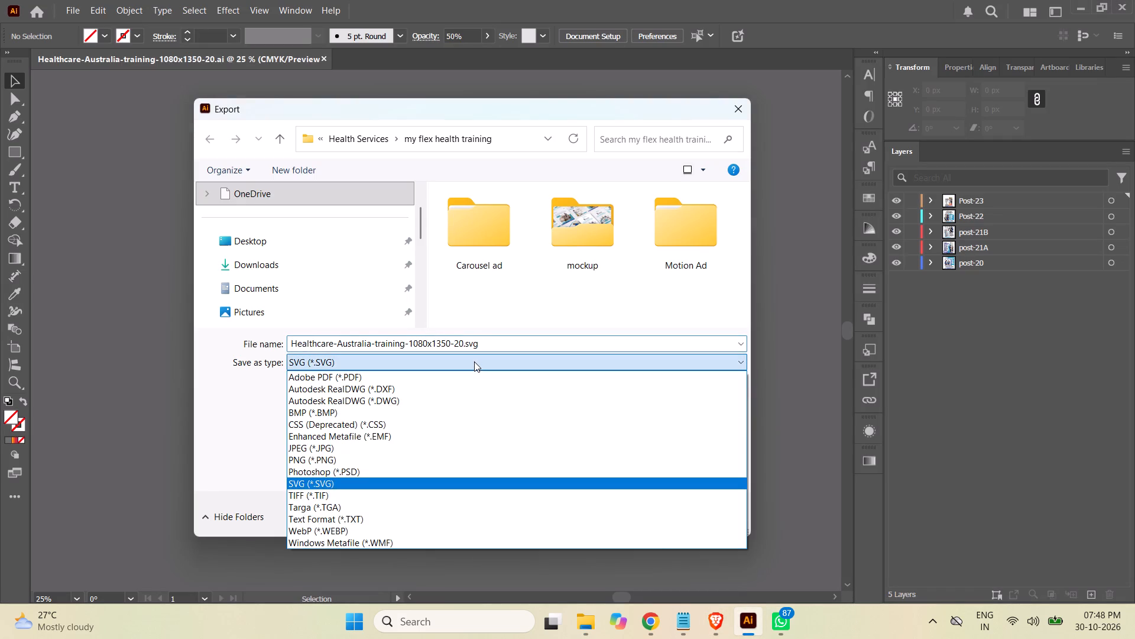
{"action": "left_click", "coordinate": [318, 448]}
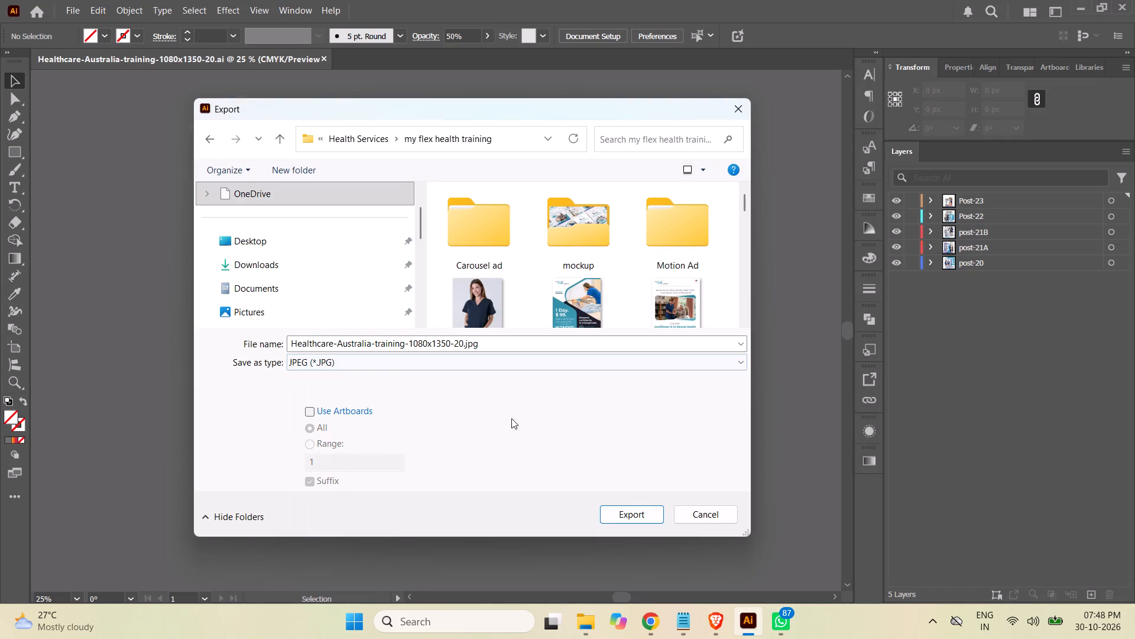
{"action": "left_click", "coordinate": [368, 137]}
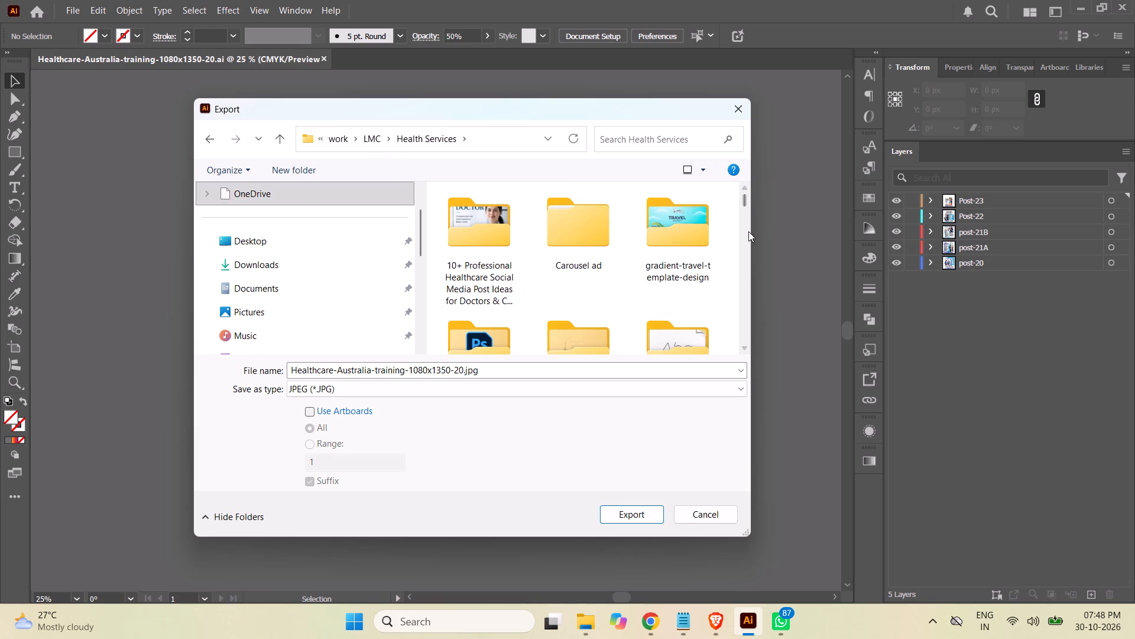
{"action": "left_click_drag", "start_coordinate": [745, 200], "coordinate": [745, 211]}
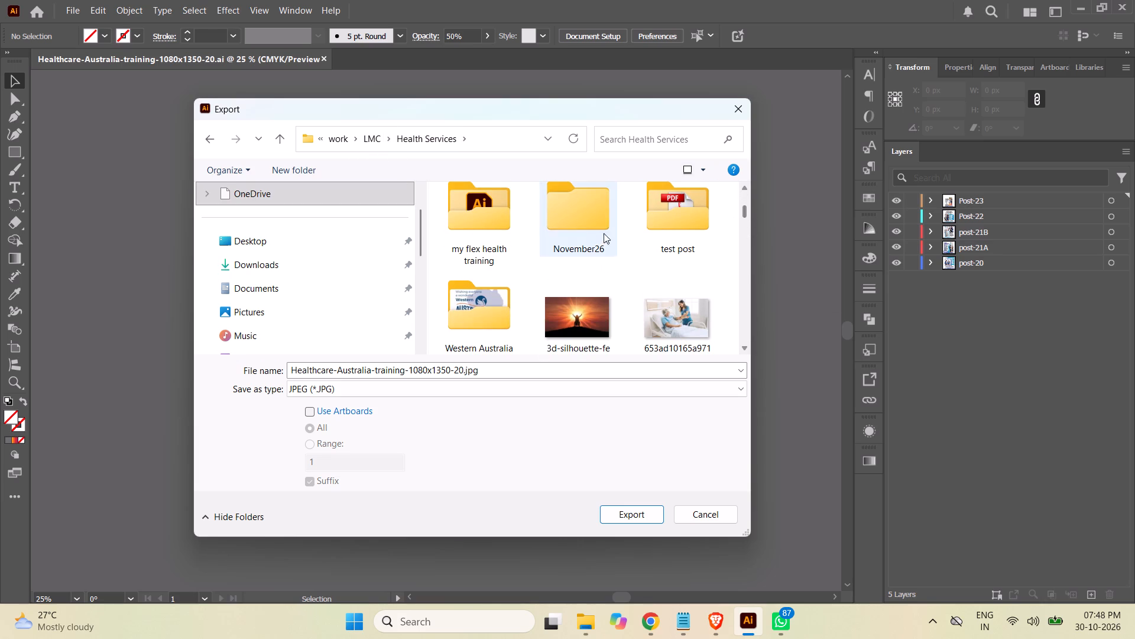
{"action": "double_click", "coordinate": [593, 234]}
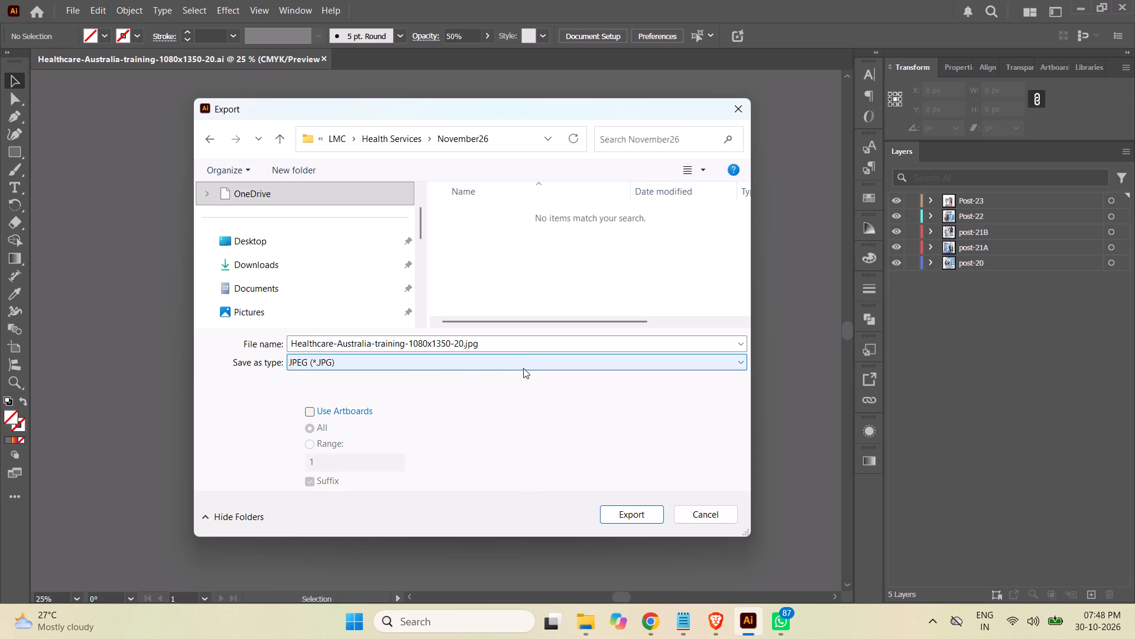
{"action": "left_click", "coordinate": [461, 345]}
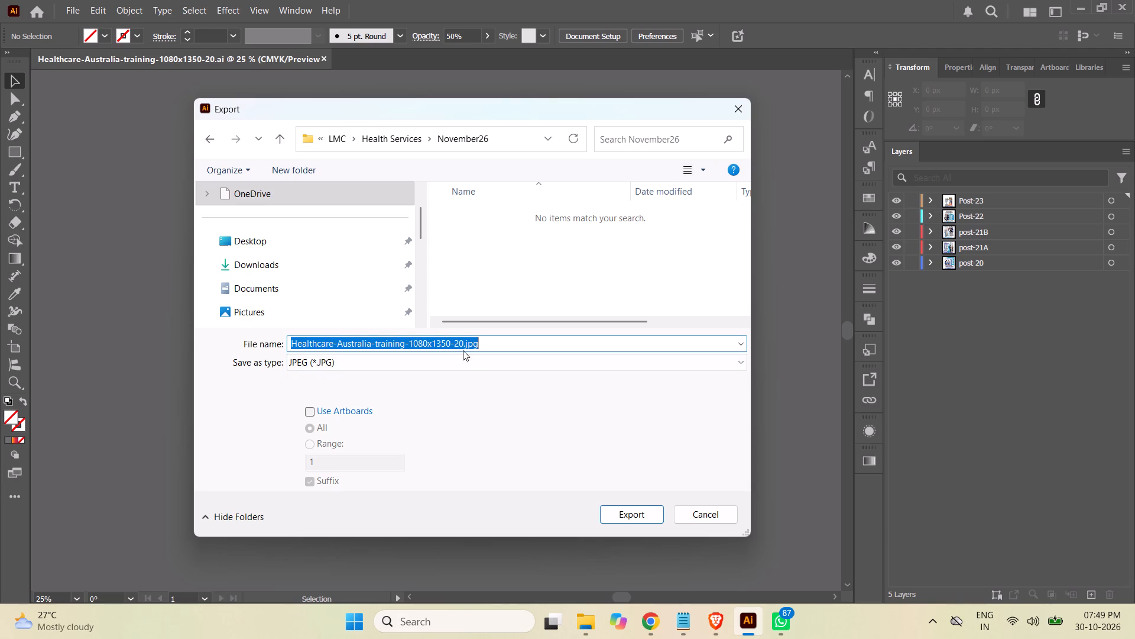
{"action": "left_click_drag", "start_coordinate": [463, 342], "coordinate": [458, 340]}
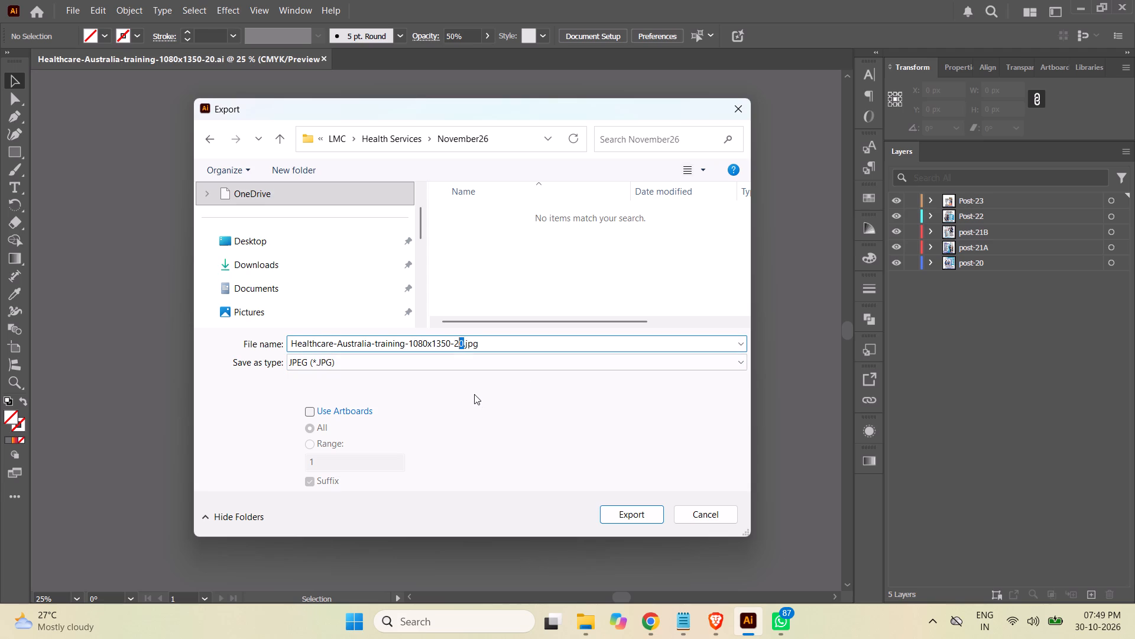
{"action": "key", "text": "3"}
{"action": "left_click", "coordinate": [619, 513]}
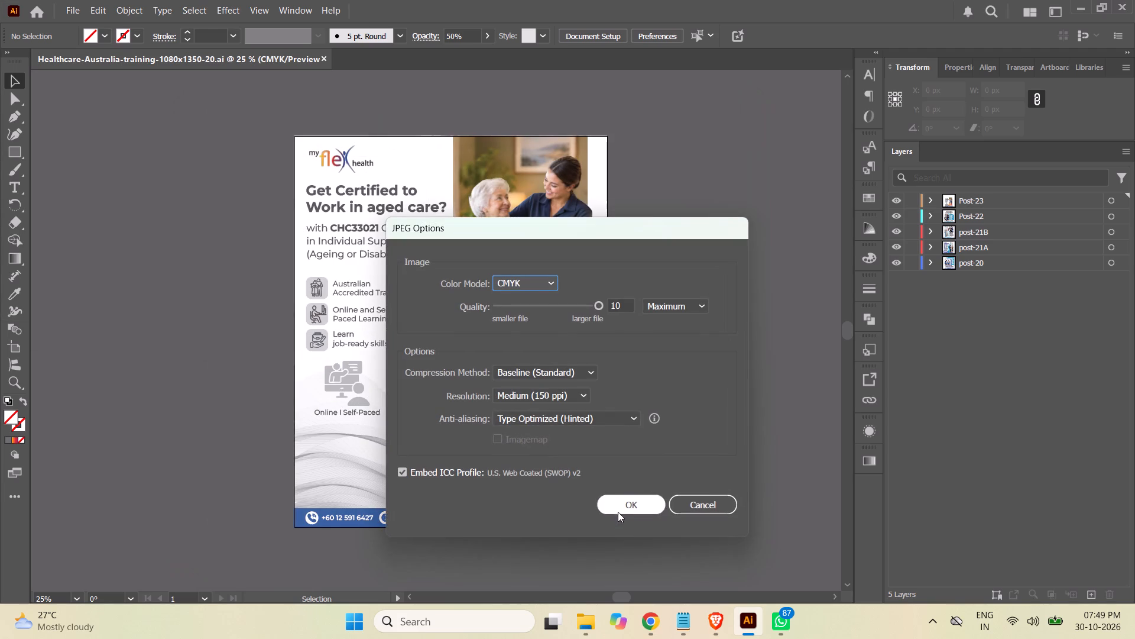
{"action": "left_click", "coordinate": [531, 285]}
{"action": "left_click", "coordinate": [528, 301]}
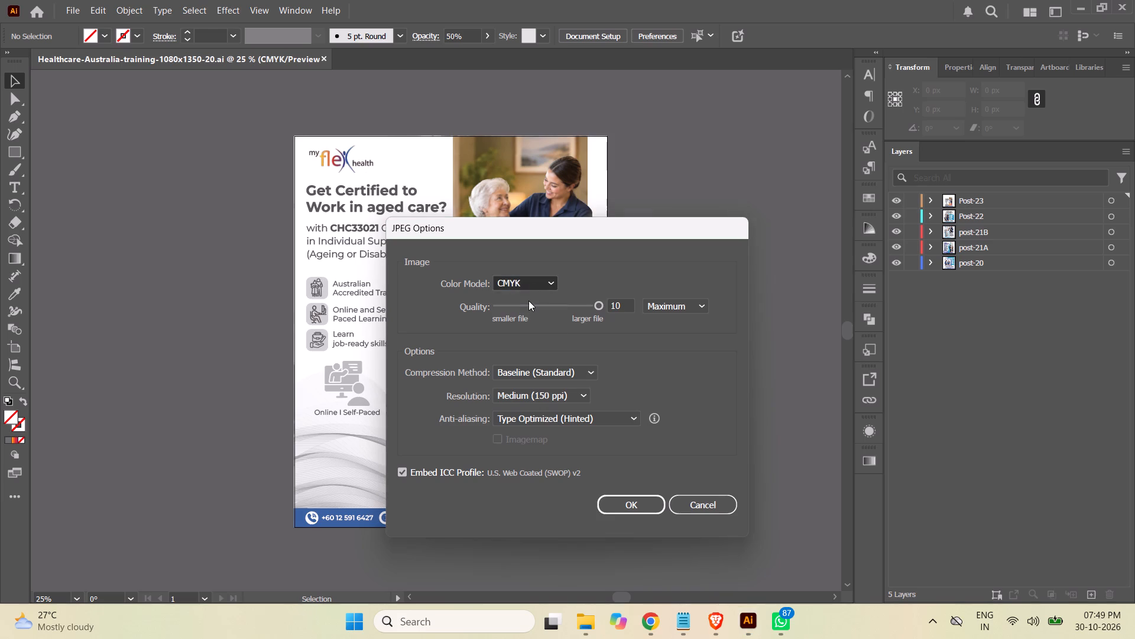
{"action": "left_click", "coordinate": [638, 504]}
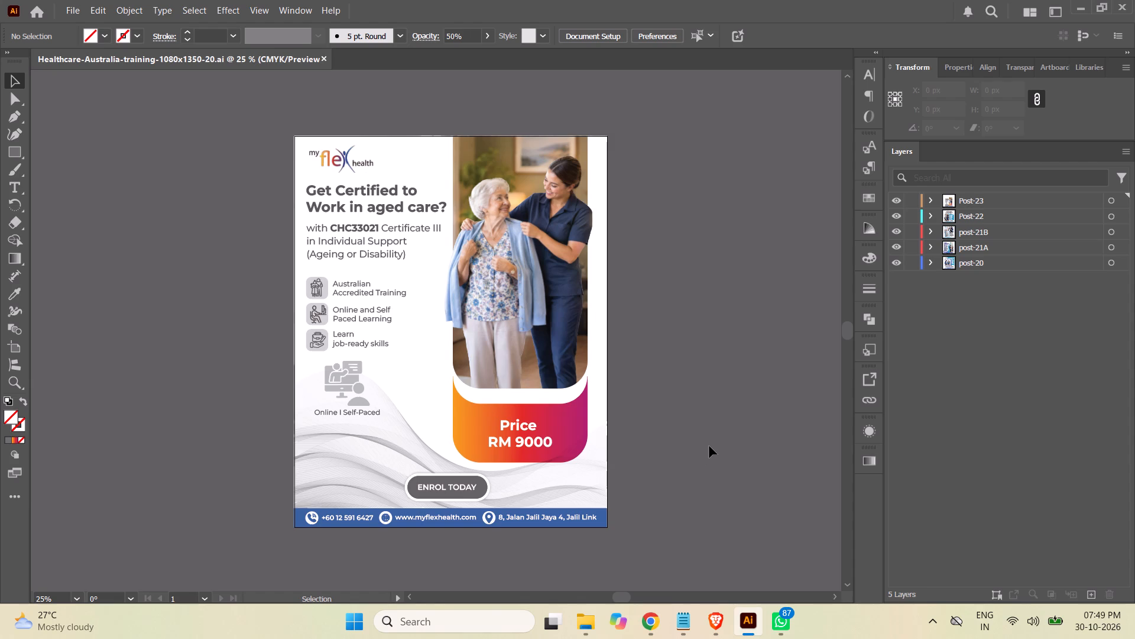
Save the healthcare Australia training document and close Illustrator.
{"action": "key", "text": "ctrl+s"}
{"action": "left_click", "coordinate": [1128, 5]}
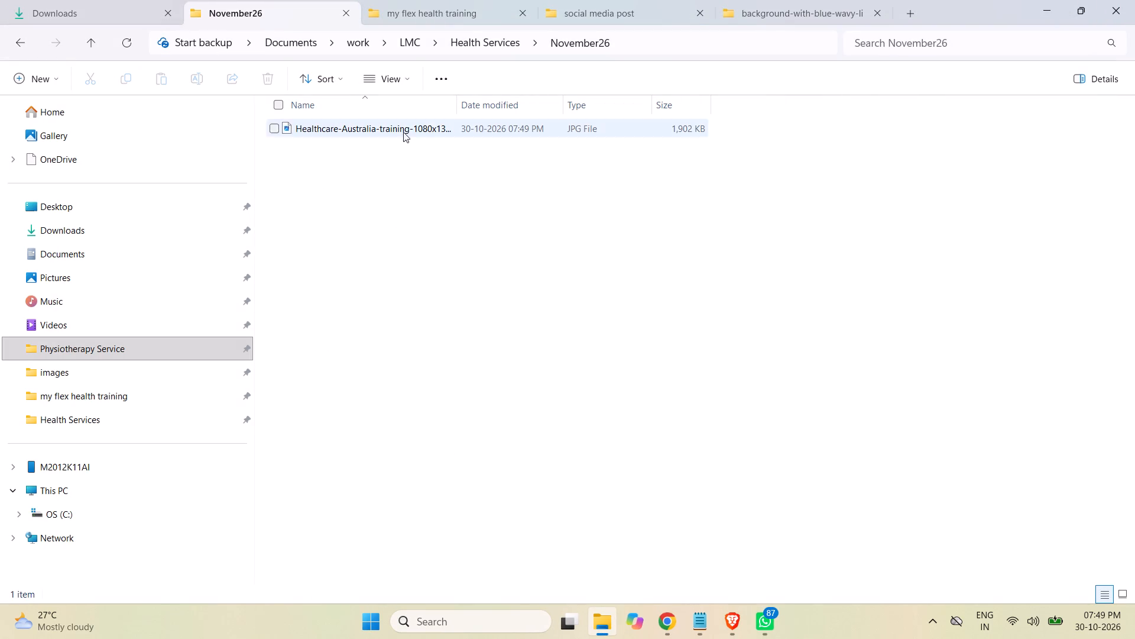
Display the November26 folder's contents as large icons so the exported post shows as a thumbnail.
{"action": "left_click", "coordinate": [402, 78]}
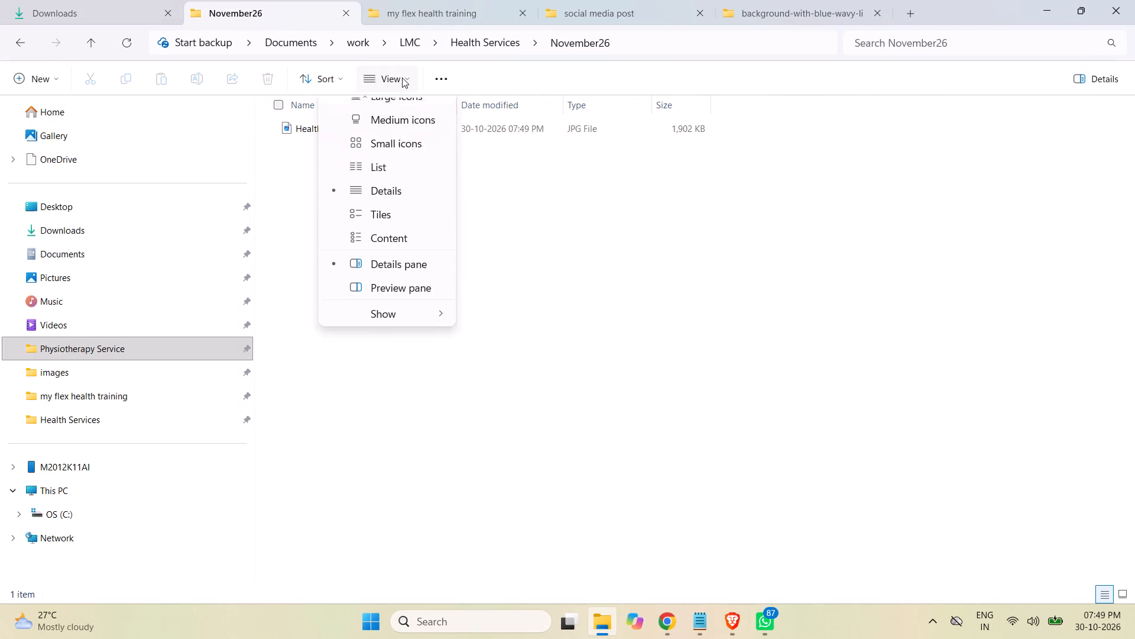
{"action": "left_click", "coordinate": [391, 141]}
{"action": "left_click", "coordinate": [427, 206]}
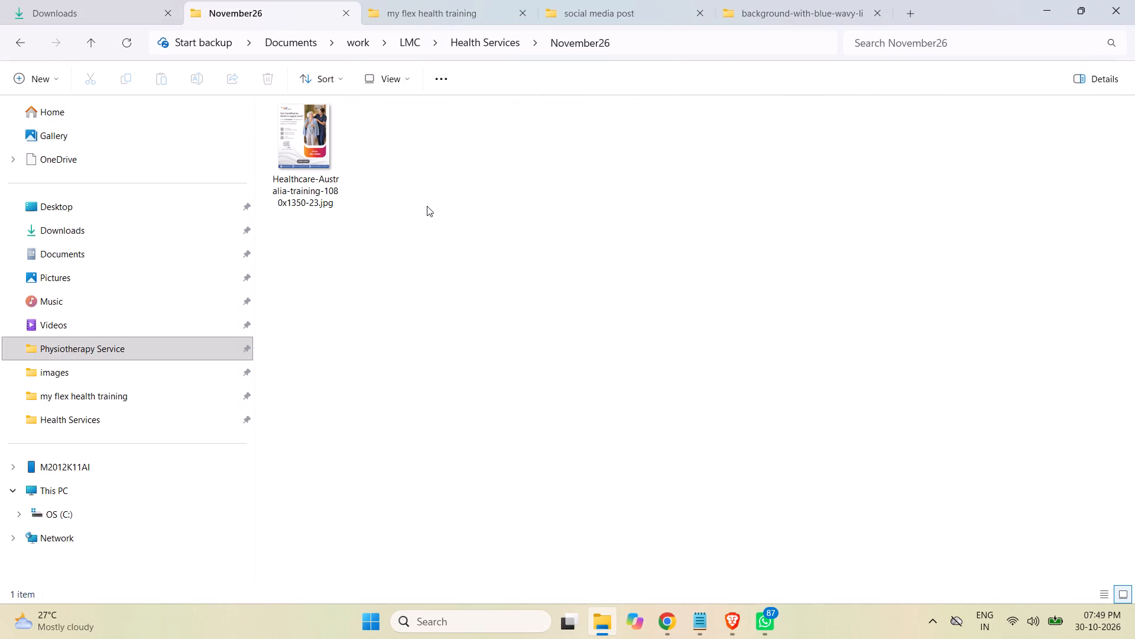